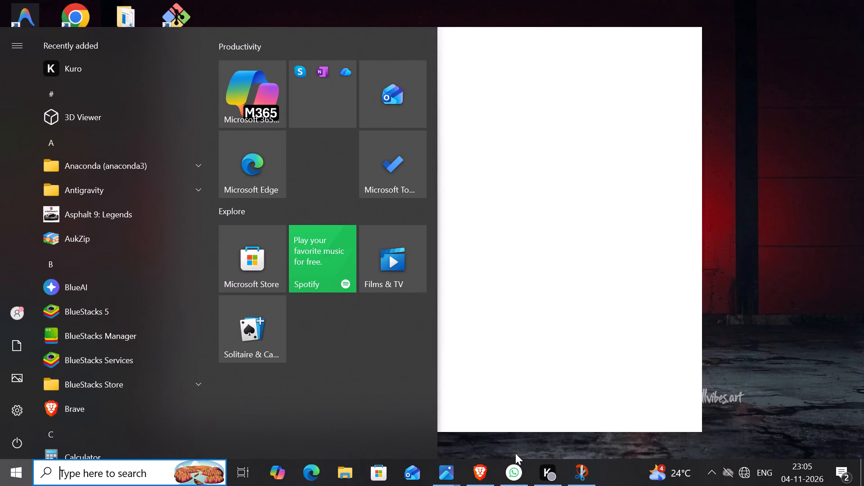
Open the recent Excel workbook saqlain from File Explorer.
click(338, 472)
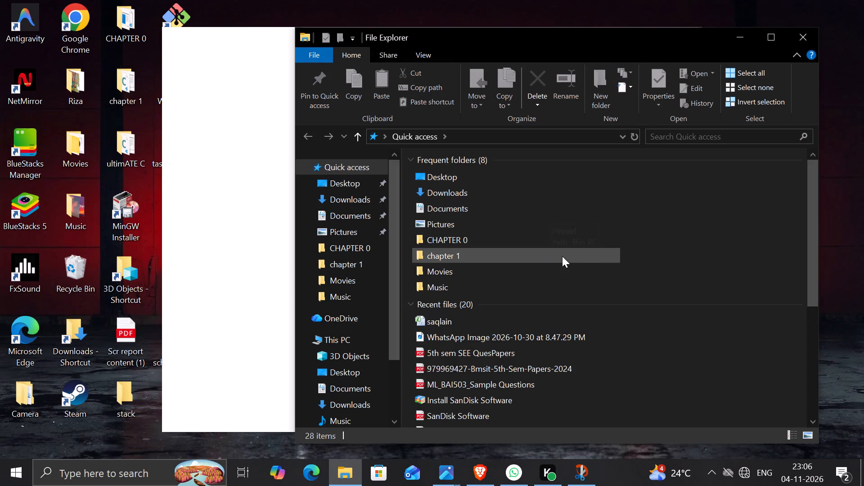
double_click(460, 317)
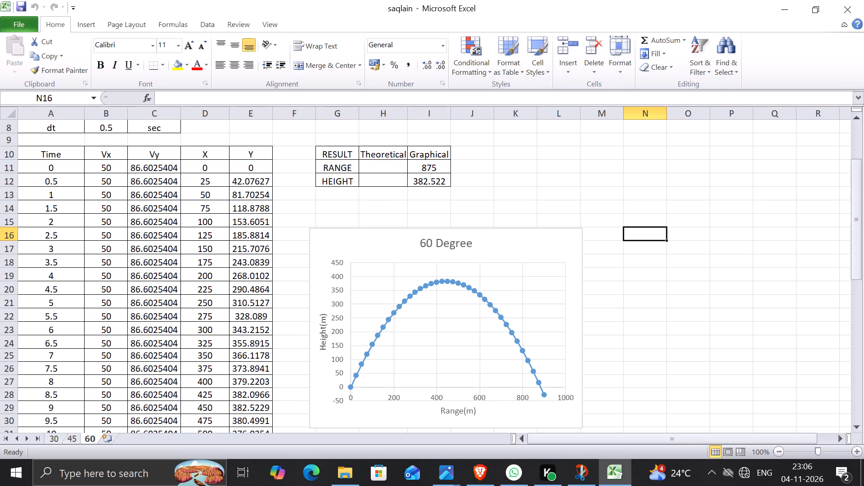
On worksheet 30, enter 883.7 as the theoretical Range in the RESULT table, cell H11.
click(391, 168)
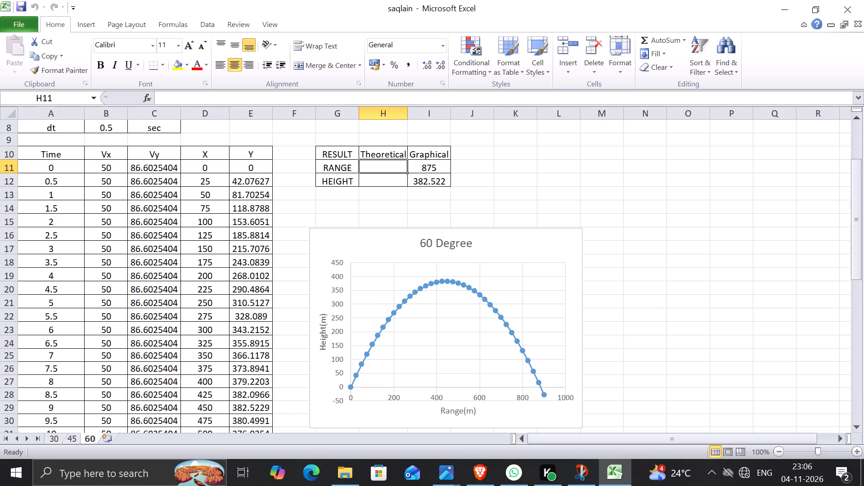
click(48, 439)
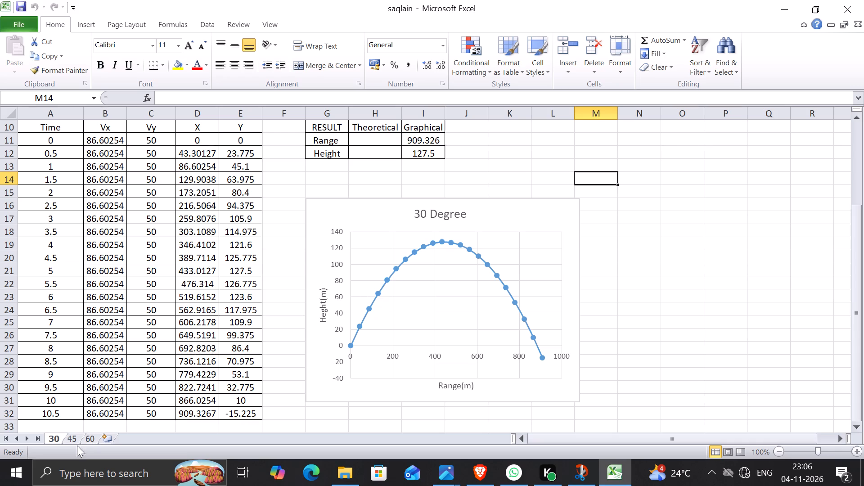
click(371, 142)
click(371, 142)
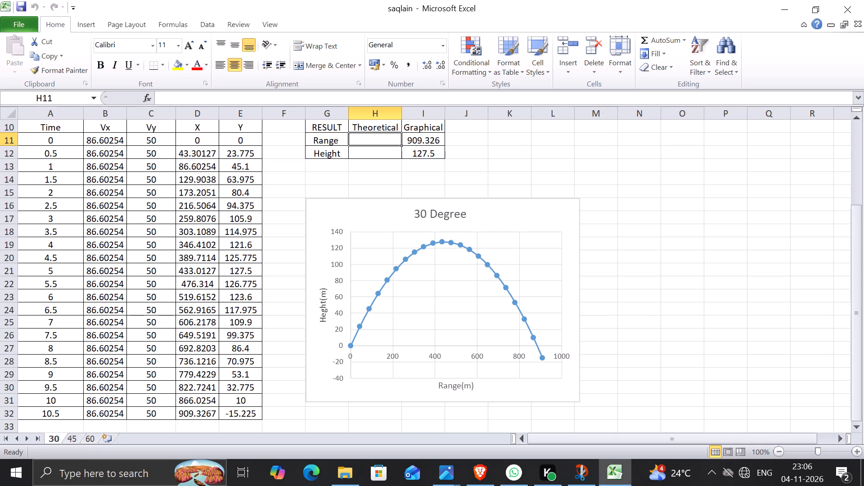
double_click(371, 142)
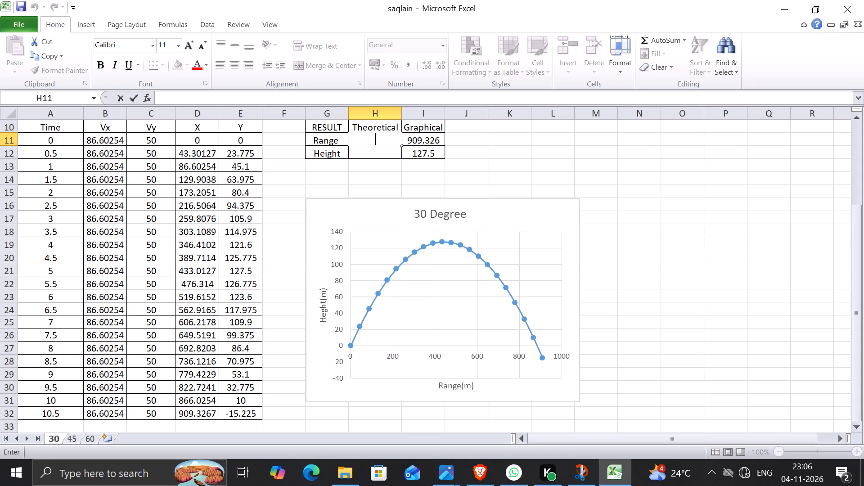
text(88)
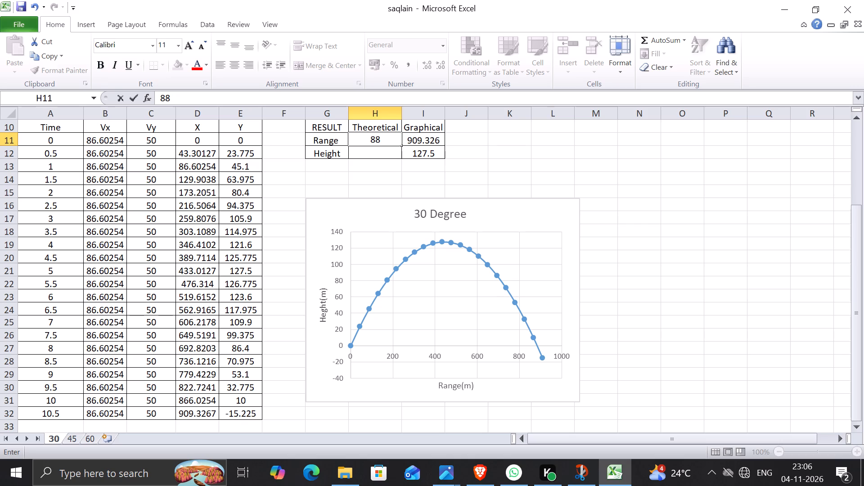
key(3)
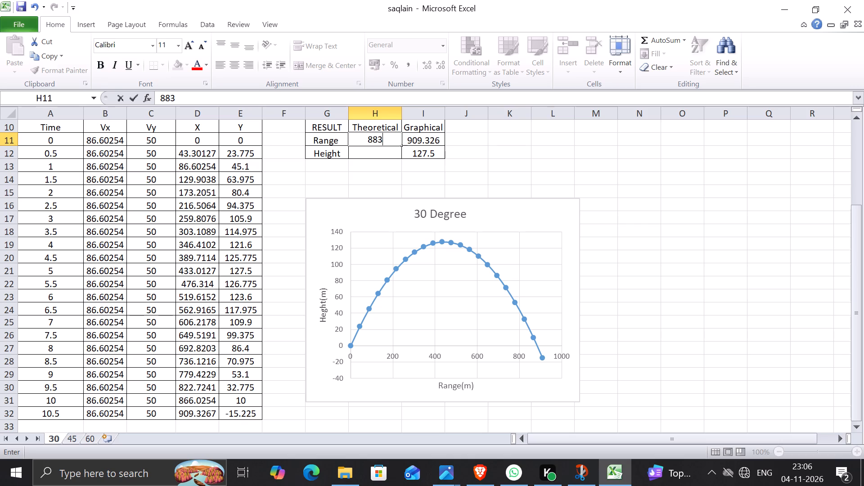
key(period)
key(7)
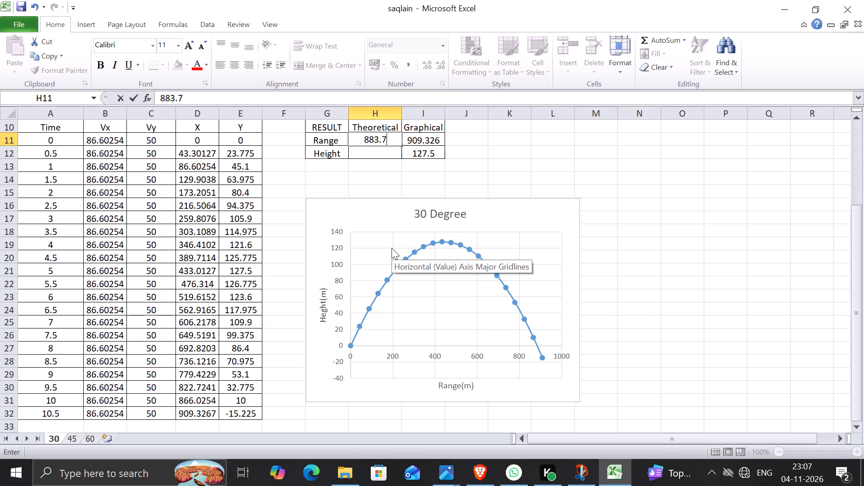
Replace the theoretical Range entry in cell H11 with 909.
key(BackSpace)
key(BackSpace)
key(BackSpace)
key(BackSpace)
key(BackSpace)
key(BackSpace)
key(BackSpace)
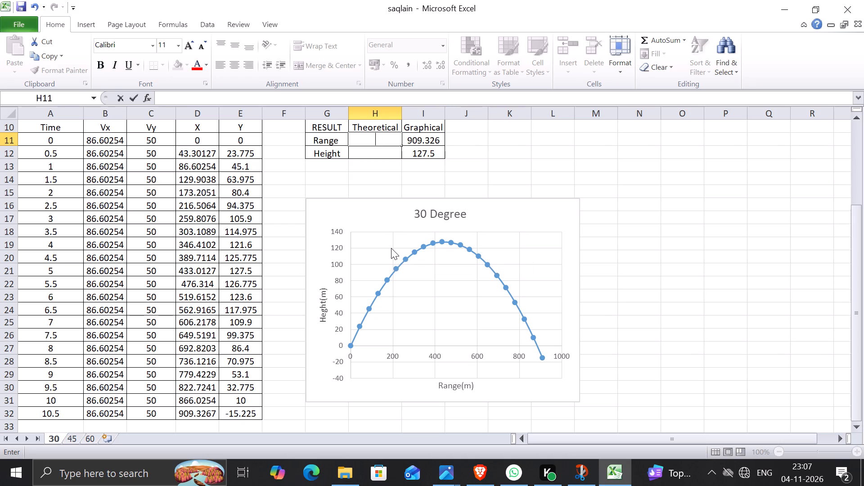
text(909)
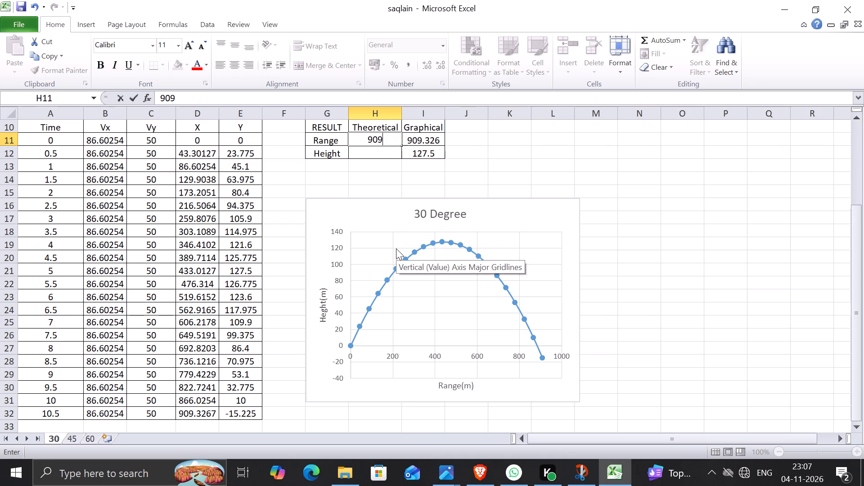
Close the saqlain workbook.
click(846, 10)
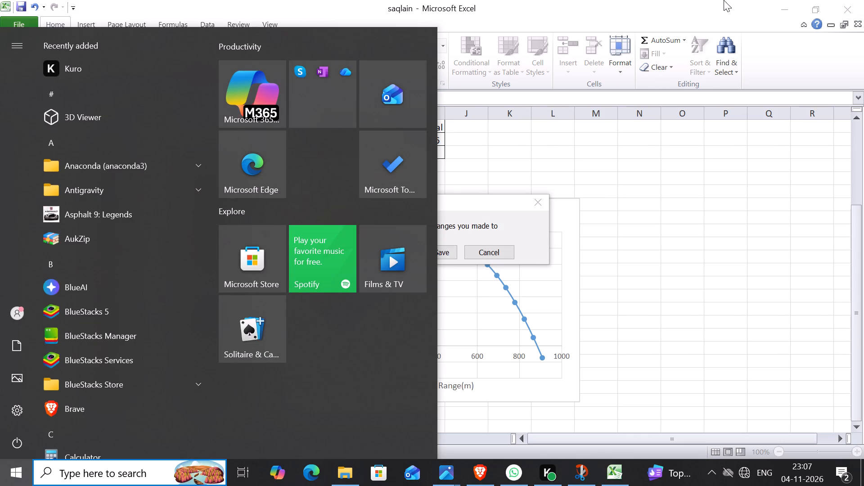
Save the changes made to saqlain.xlsx as part of closing the workbook.
click(851, 4)
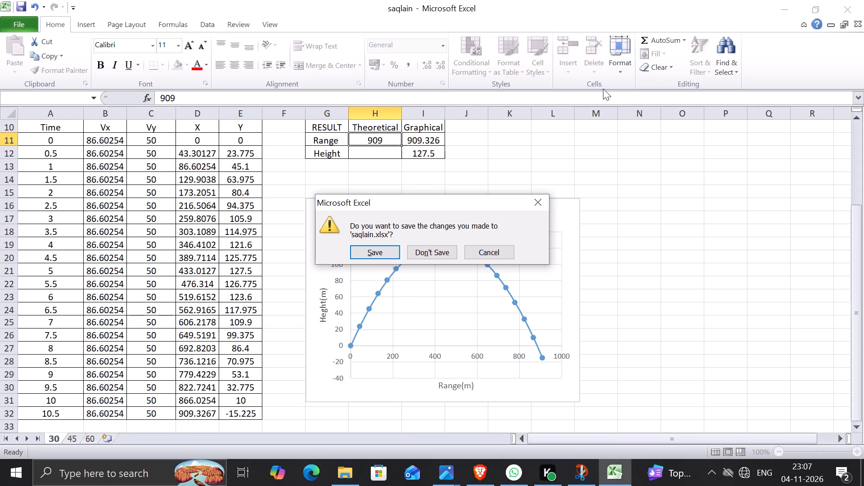
click(369, 258)
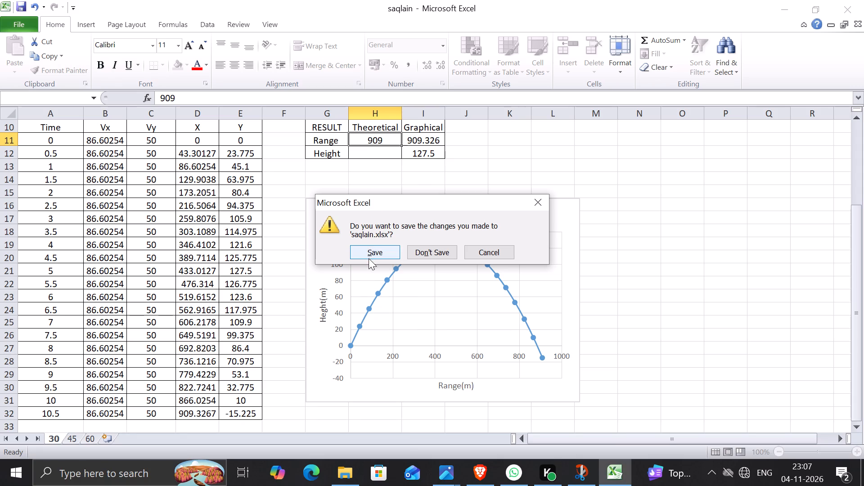
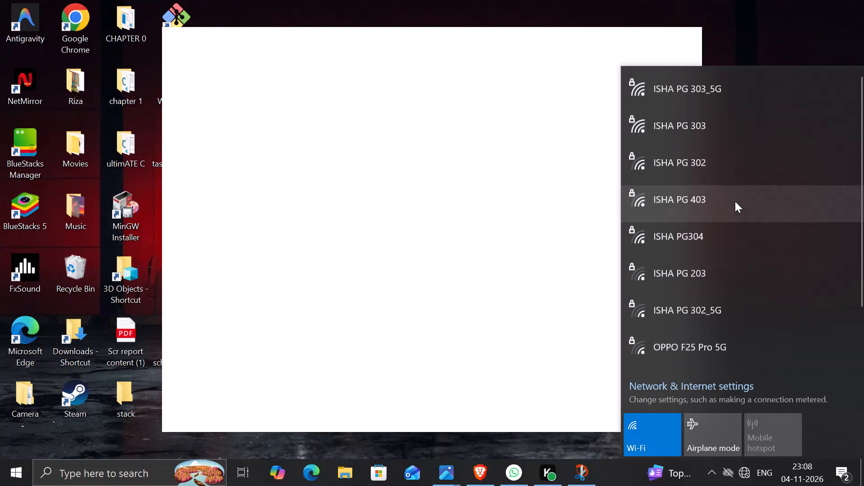
Connect the computer to the ISHA PG 303_5G Wi-Fi network.
click(715, 104)
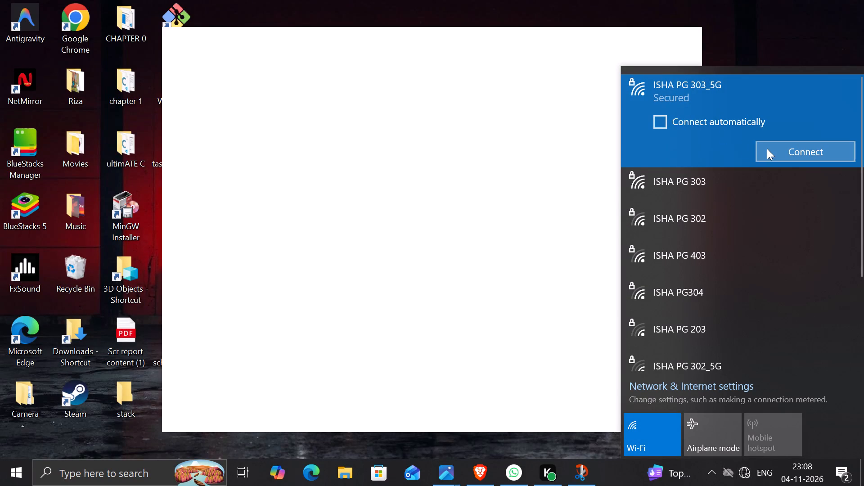
click(767, 148)
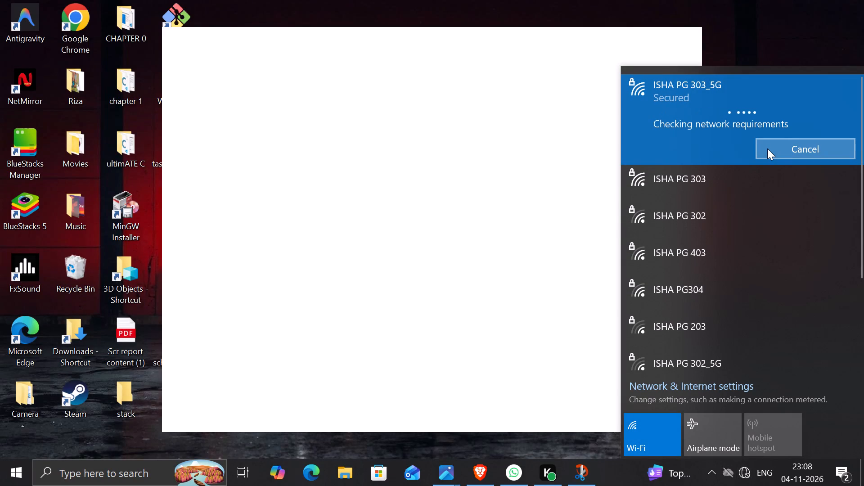
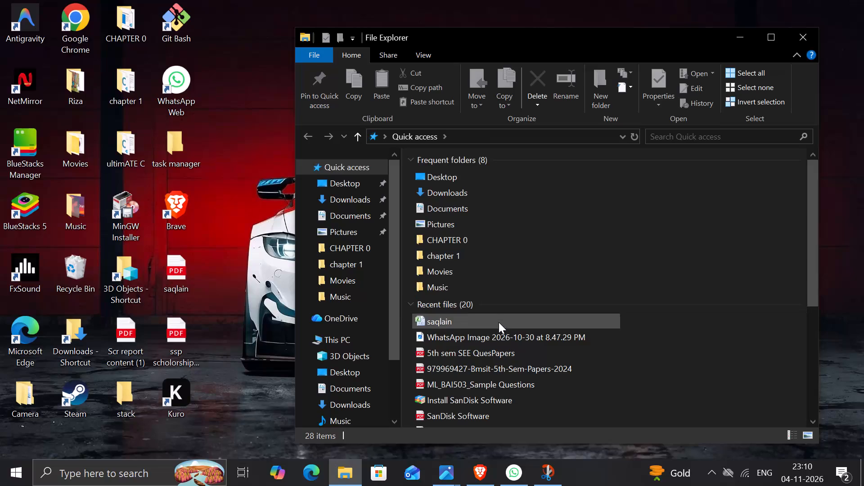
Reopen the recent Excel workbook saqlain from File Explorer.
double_click(499, 323)
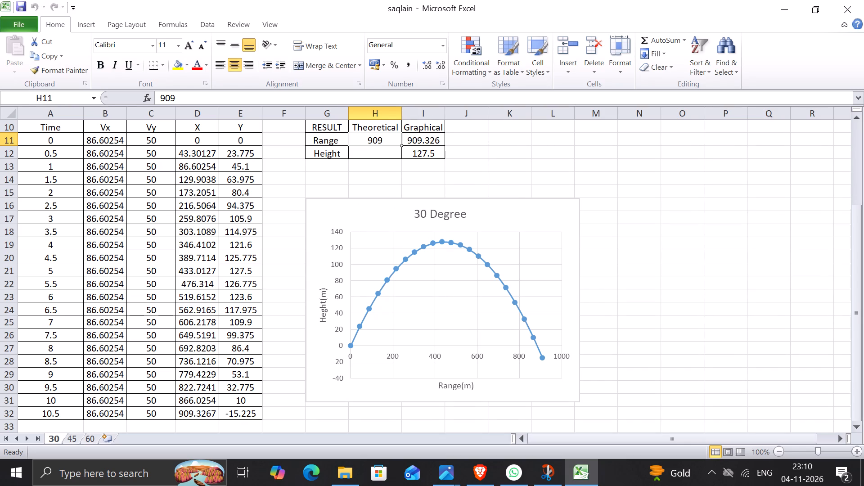
Clear the theoretical Range entry in cell H11 of worksheet 30 and go to worksheet 45.
key(BackSpace)
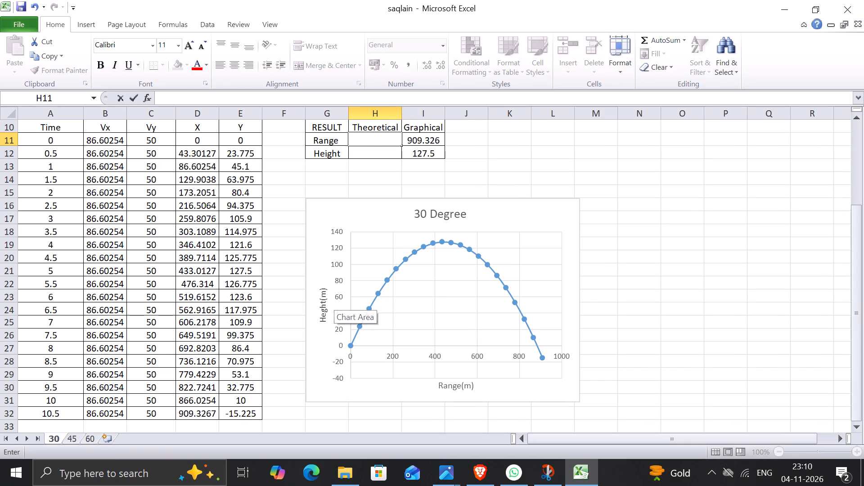
click(72, 440)
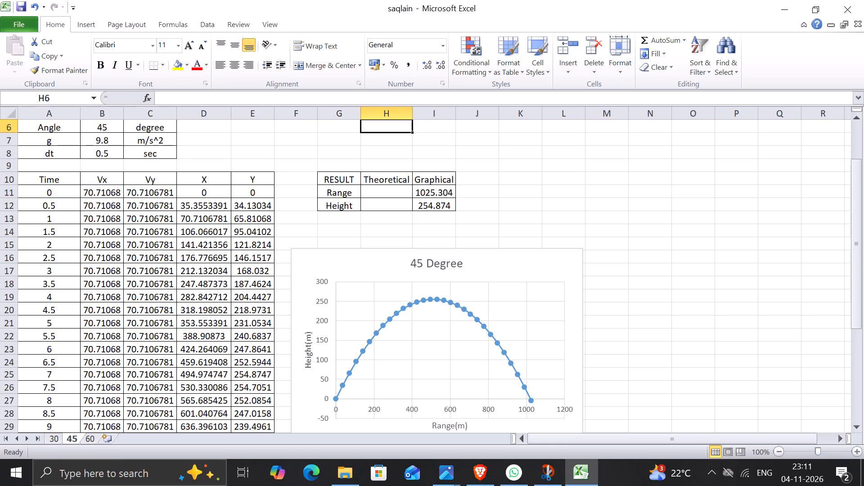
Examine the RESULT table, the time-step data and the 60 Degree chart on worksheet 60.
click(90, 439)
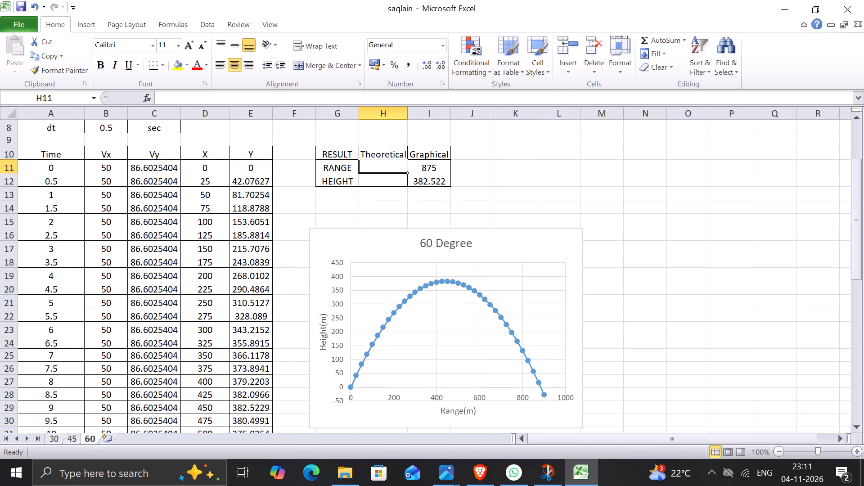
click(409, 184)
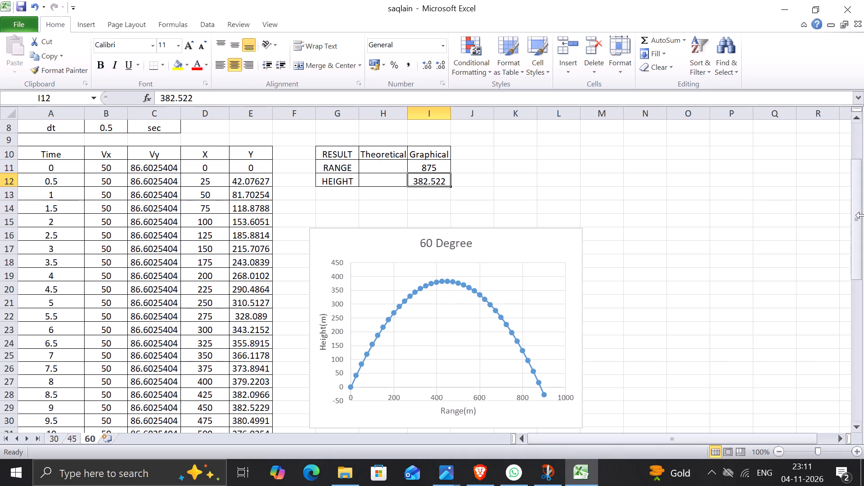
drag(854, 215, 862, 295)
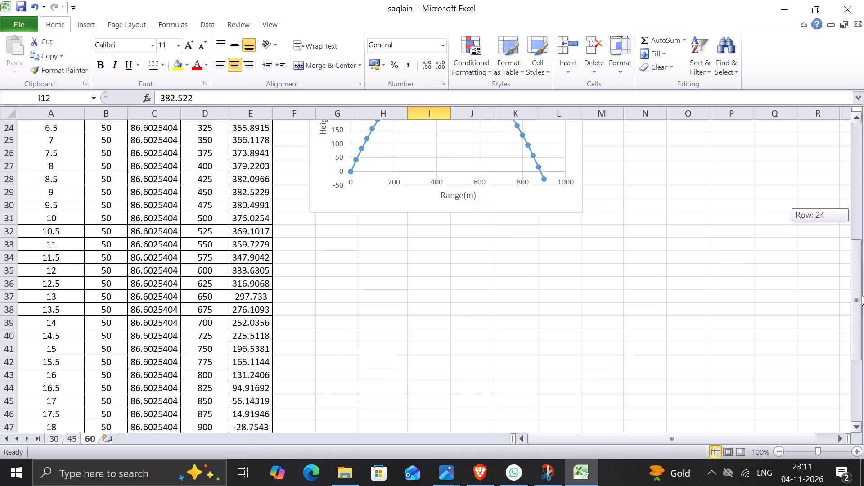
drag(862, 295, 837, 244)
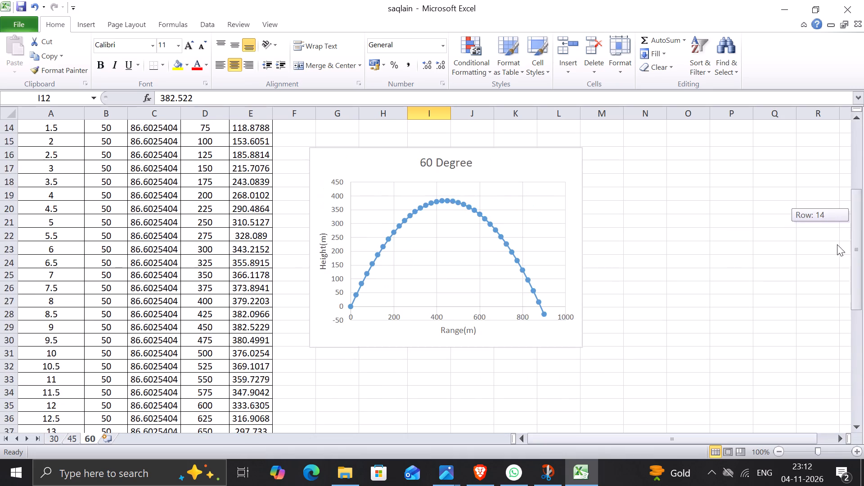
drag(837, 244, 842, 169)
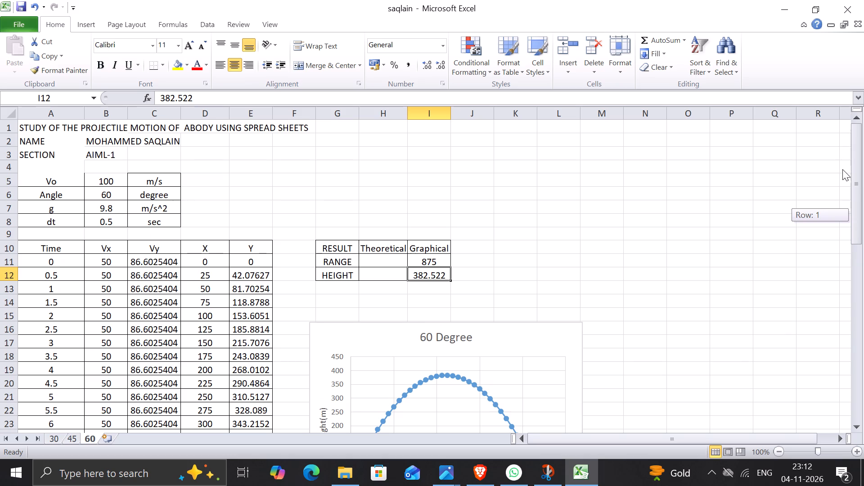
drag(842, 169, 816, 189)
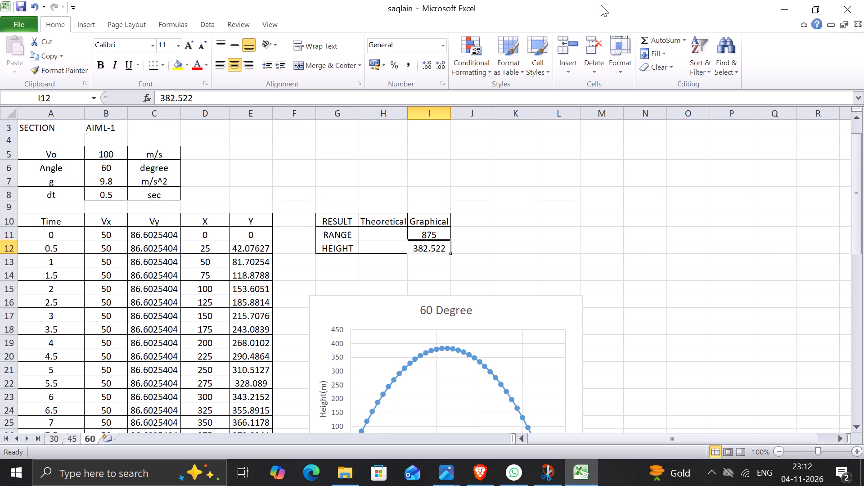
Minimize the saqlain workbook and close the File Explorer window behind it.
click(783, 3)
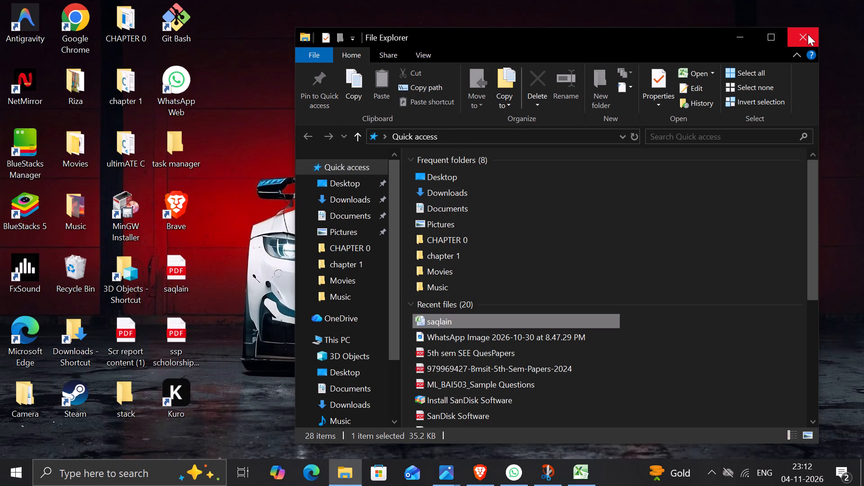
click(808, 34)
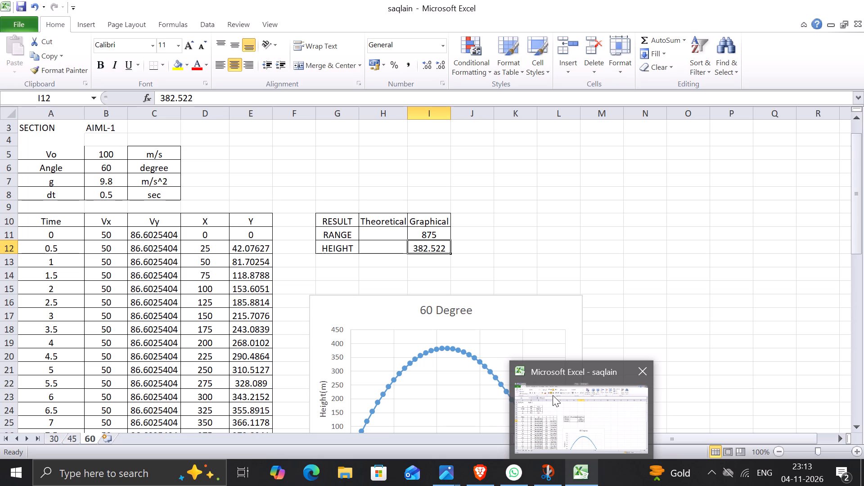
Return to the saqlain workbook, review the RESULT tables and charts on worksheets 30 and 45, and minimize it.
click(582, 393)
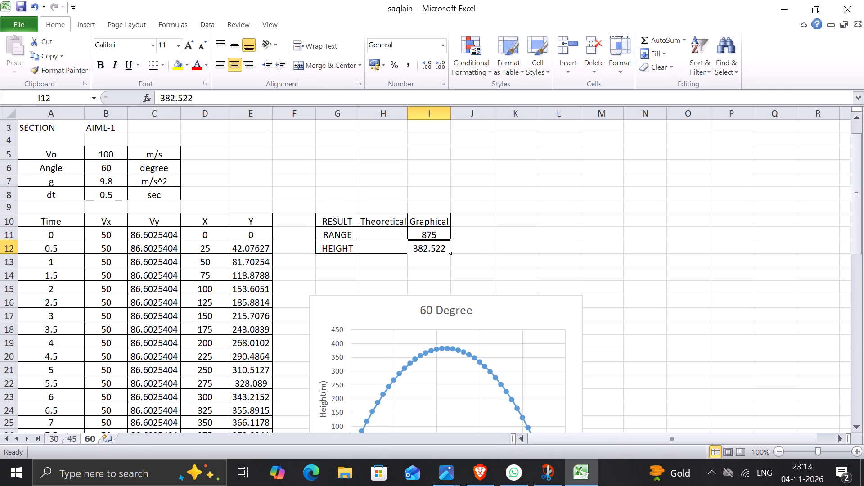
click(58, 442)
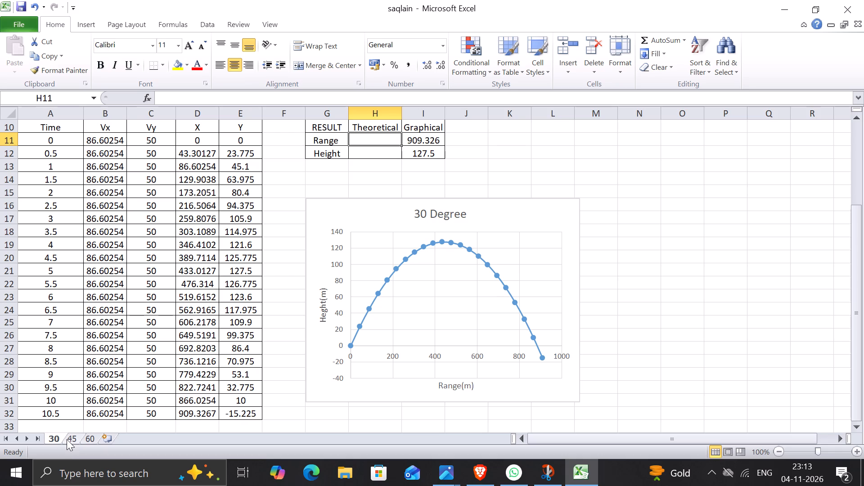
click(67, 439)
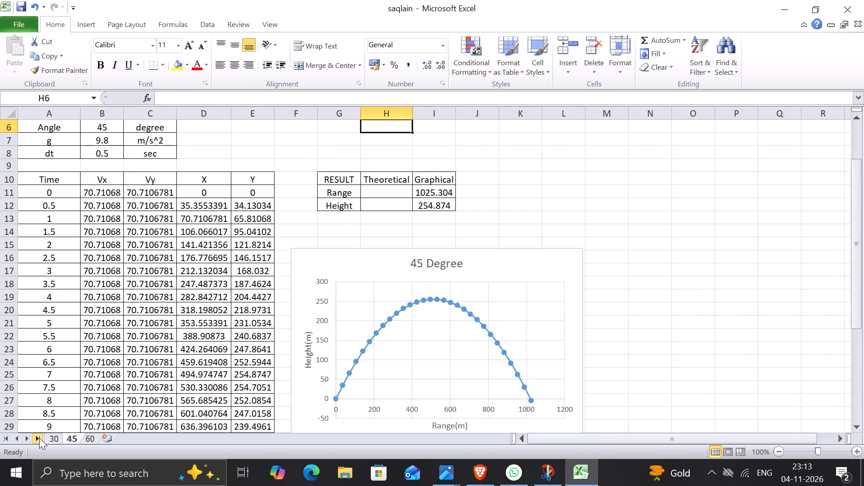
click(58, 434)
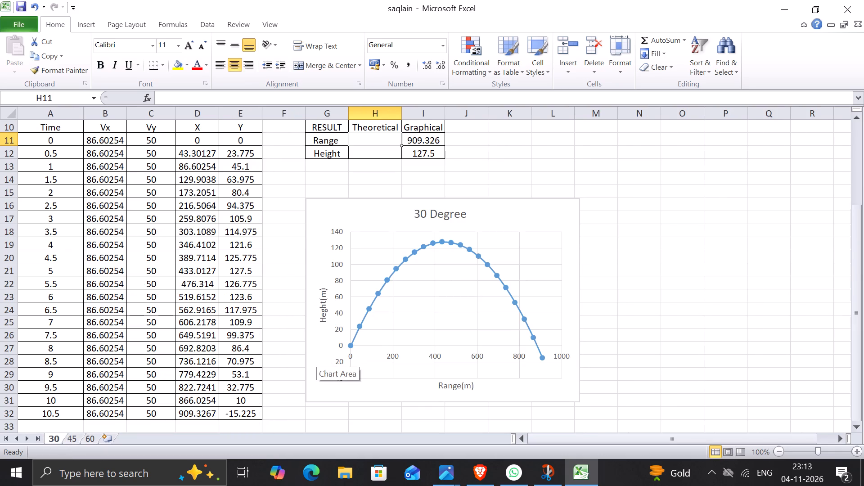
key(Up)
key(Down)
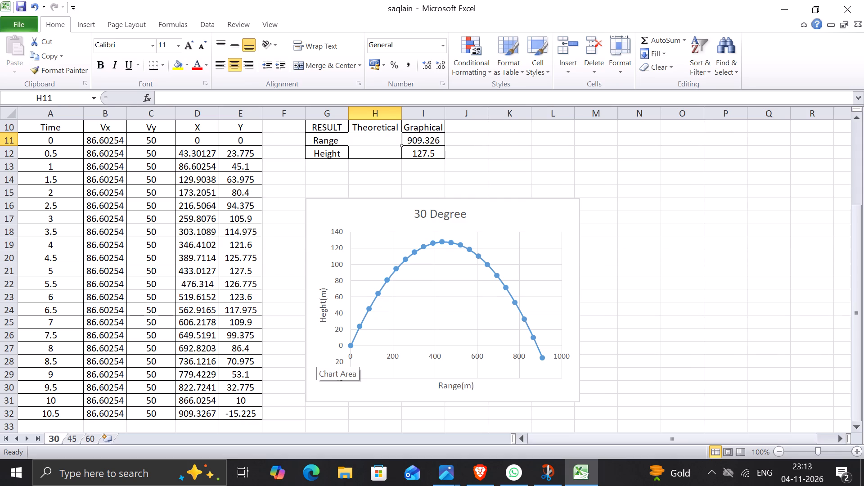
click(785, 5)
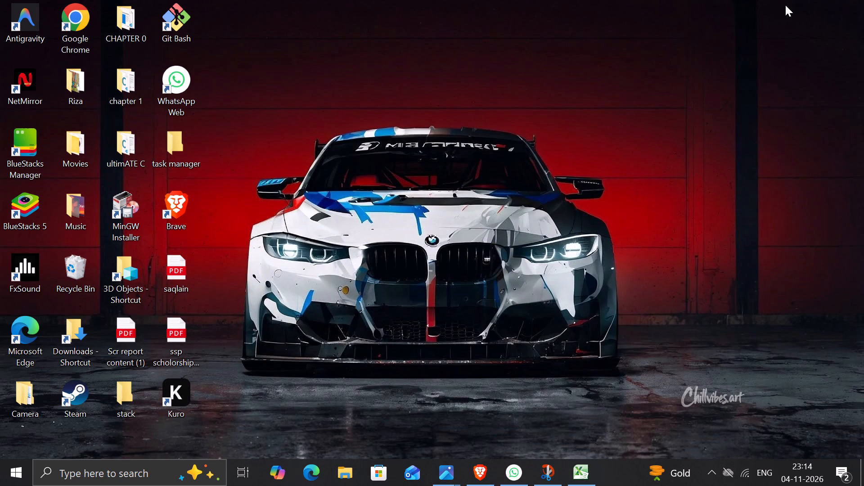
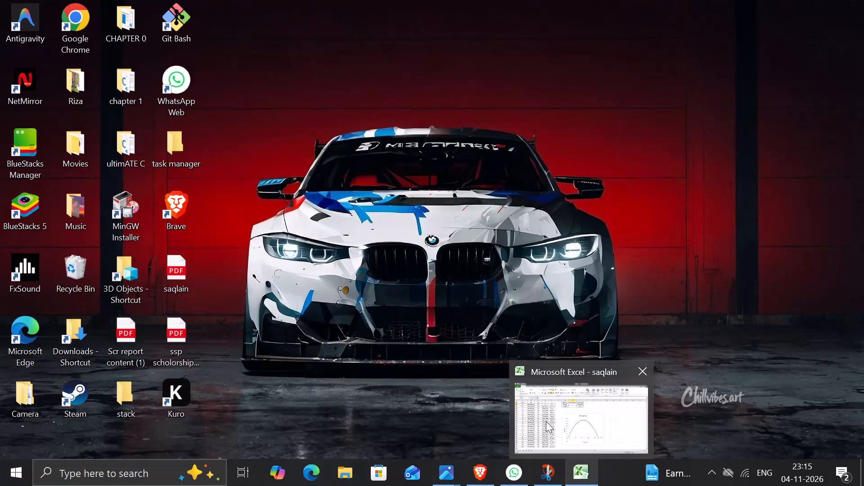
Return to the saqlain workbook and set the graphical Range in cell I11 of worksheet 30 to 886.
click(531, 421)
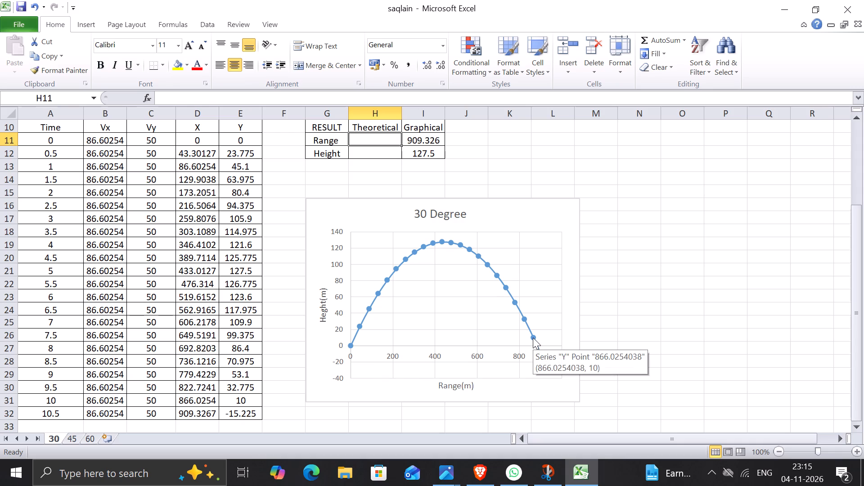
double_click(429, 138)
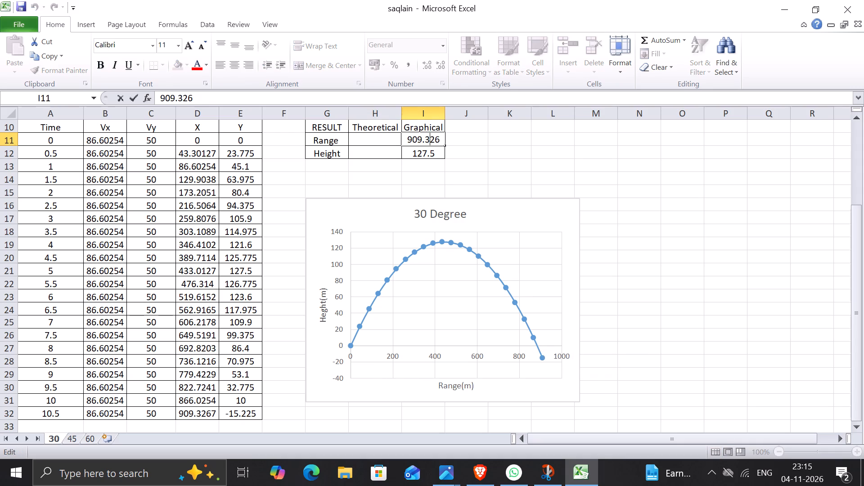
double_click(438, 139)
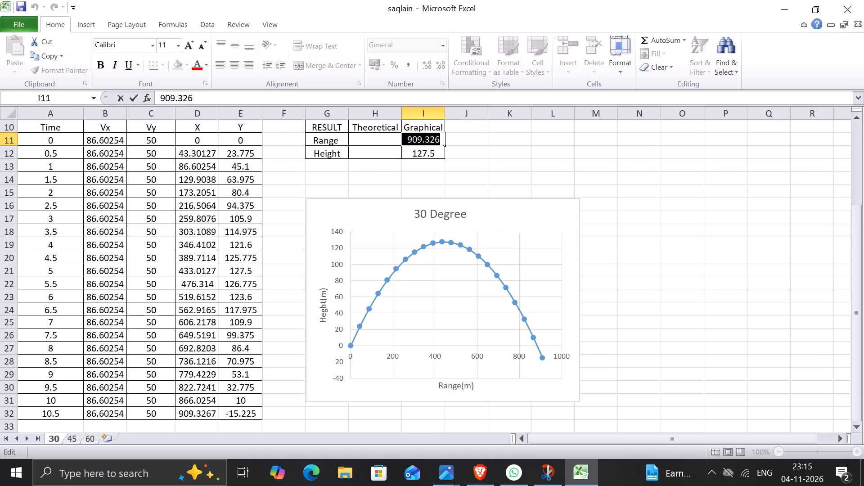
text(886)
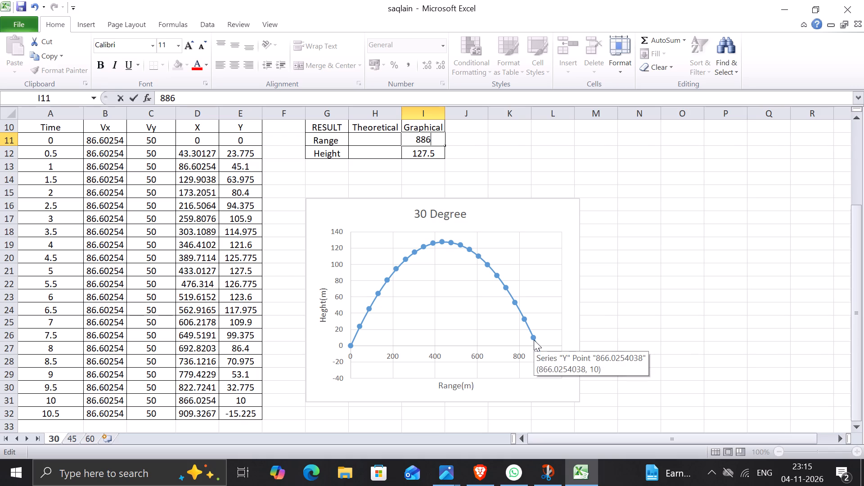
click(523, 308)
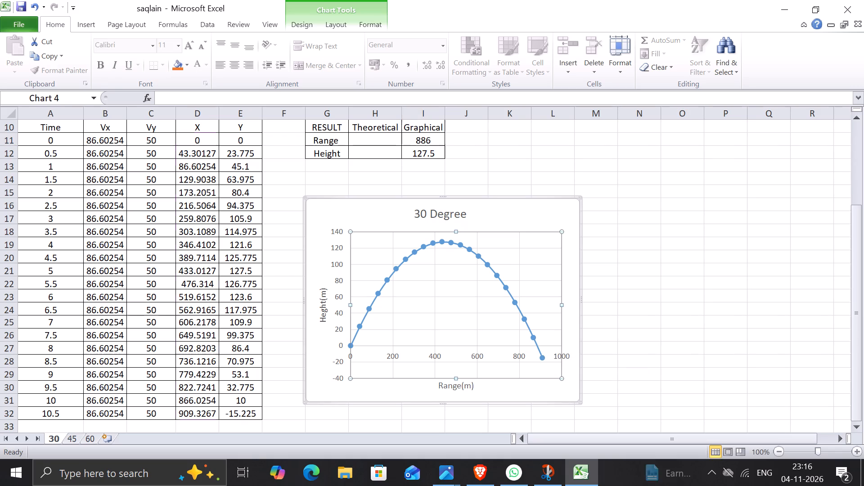
Refine the graphical Range in cell I11 of worksheet 30 to 886.025 and go to worksheet 45.
click(429, 141)
click(430, 141)
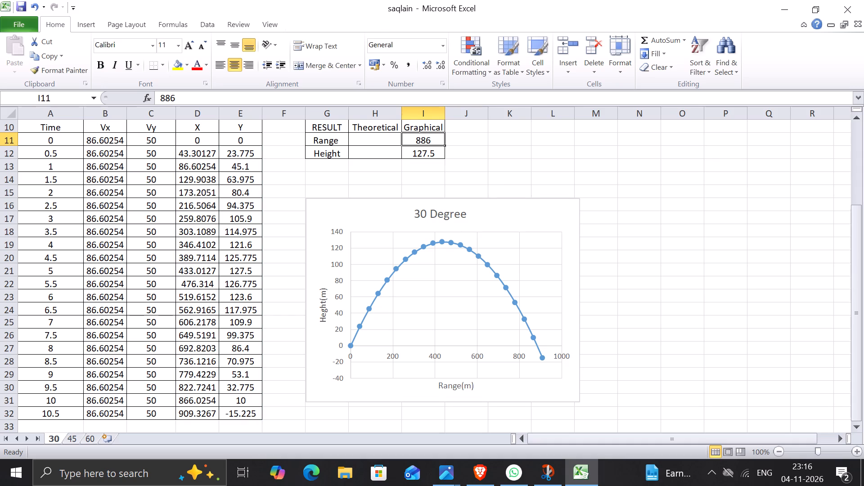
click(430, 141)
click(430, 141)
click(434, 140)
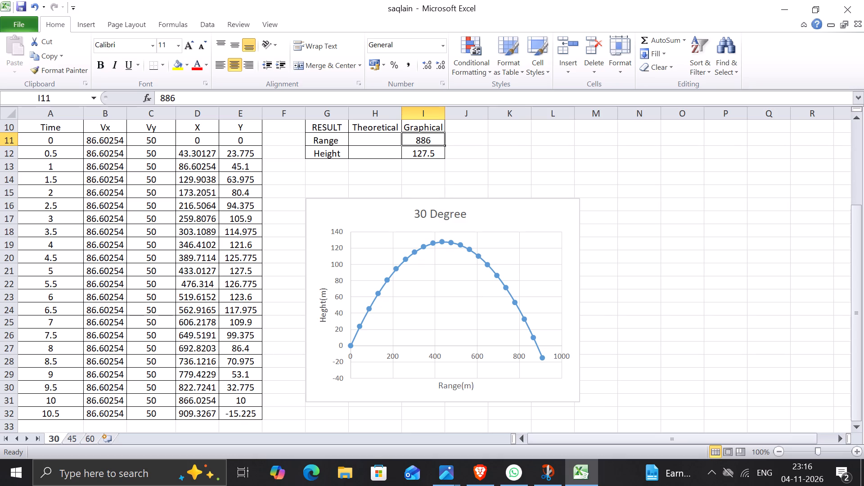
click(434, 140)
double_click(434, 140)
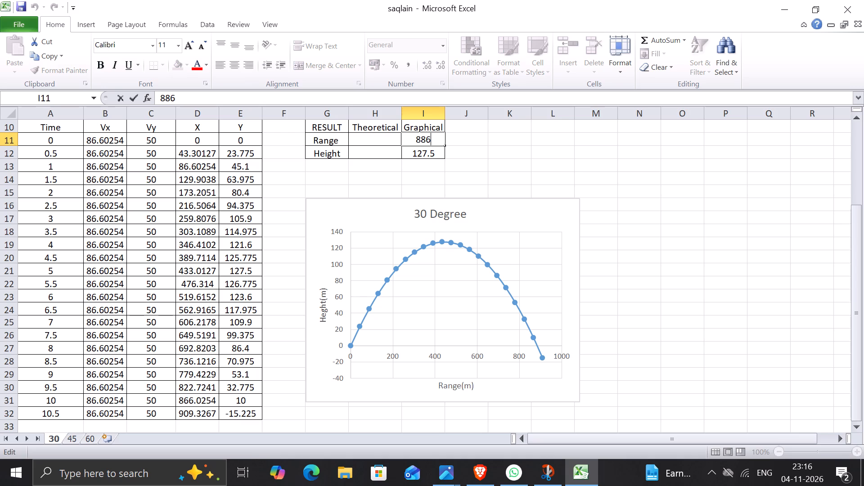
key(period)
key(0)
text(25)
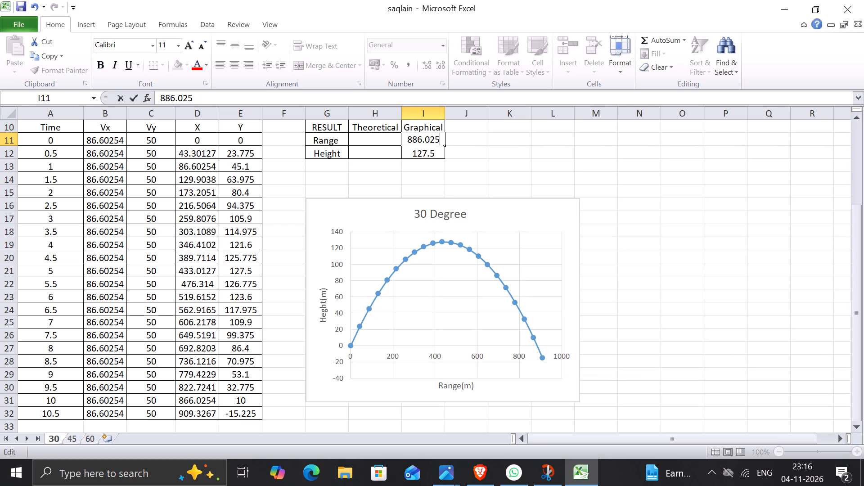
click(70, 435)
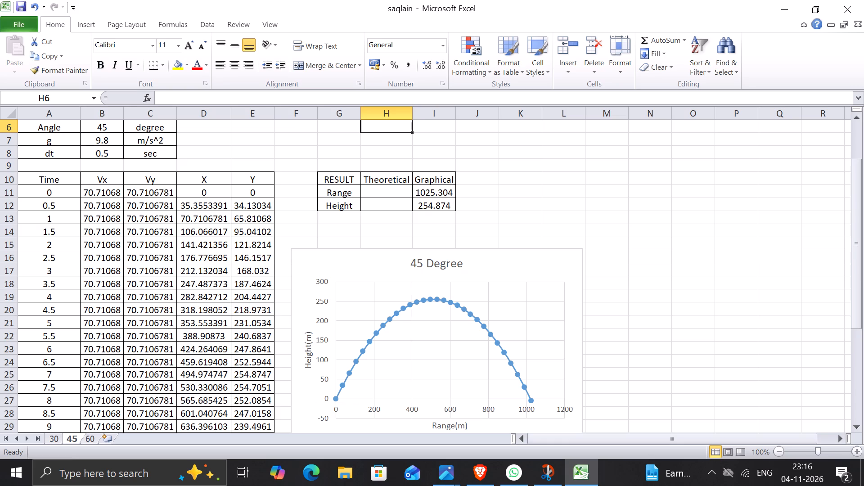
Examine the RESULT tables and charts on worksheets 60, 30 and 45, returning to the full 60 Degree chart on worksheet 60.
click(88, 437)
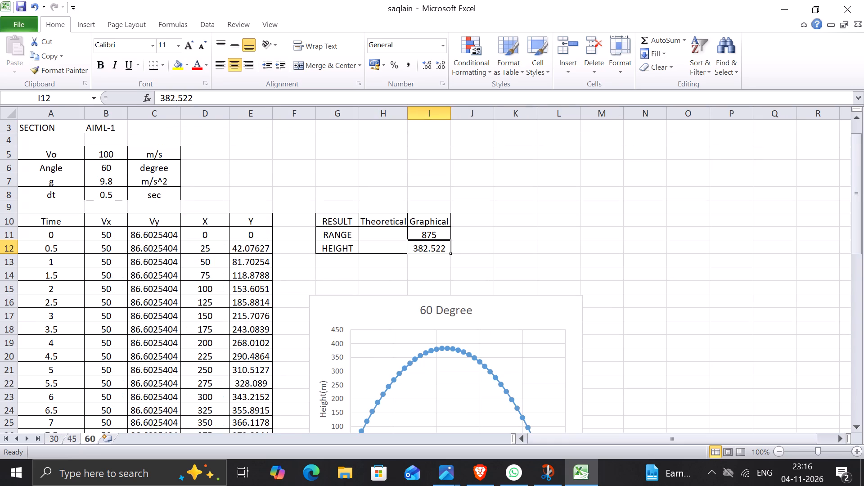
click(397, 232)
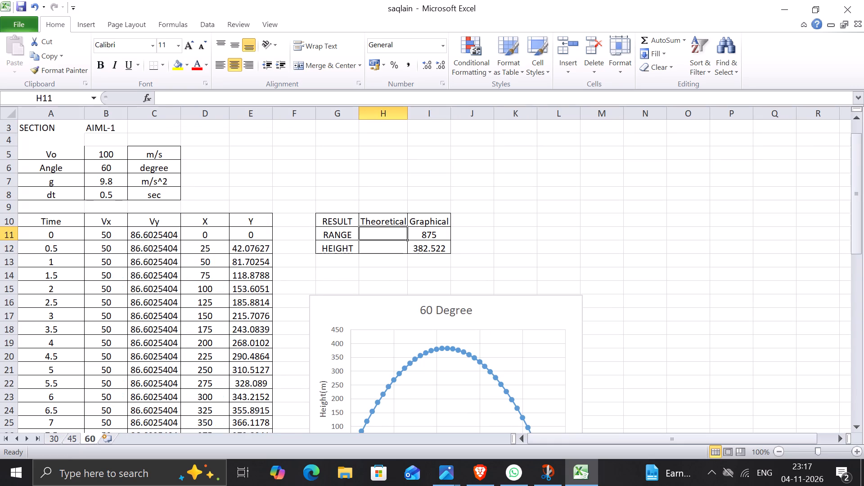
click(403, 299)
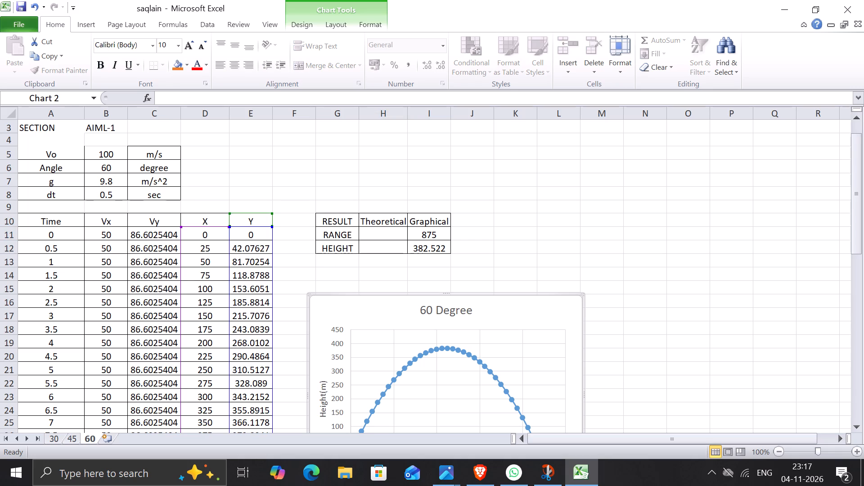
click(389, 234)
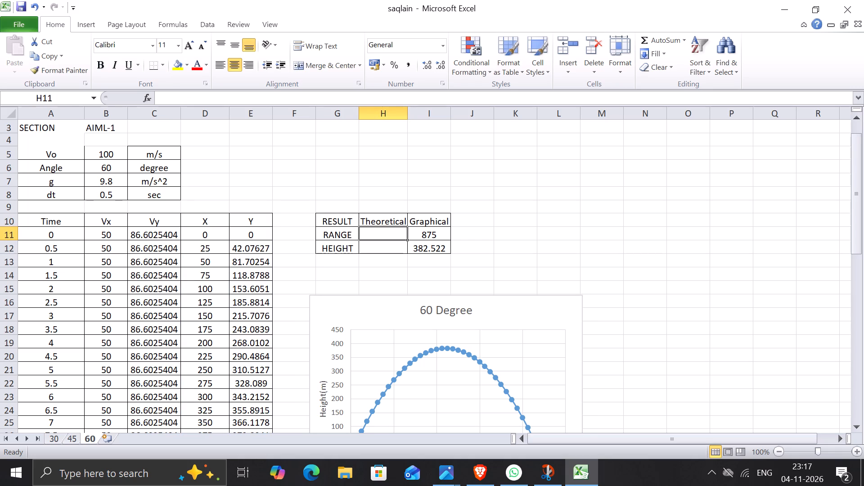
click(50, 441)
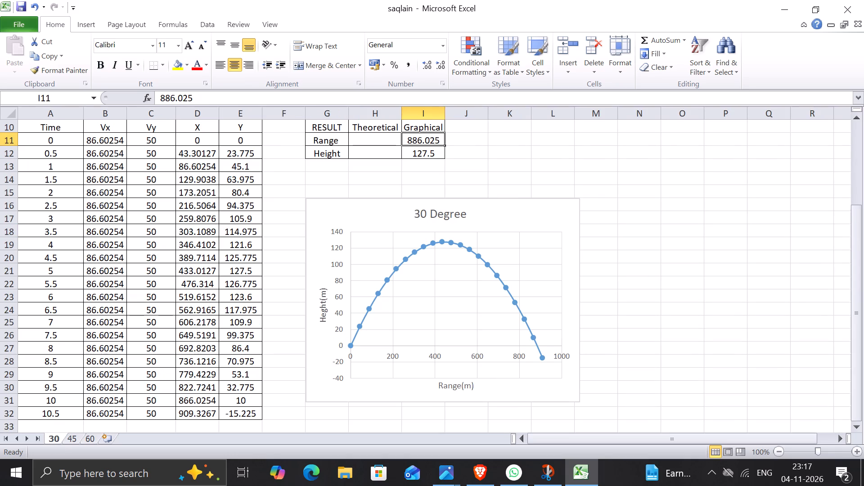
click(74, 433)
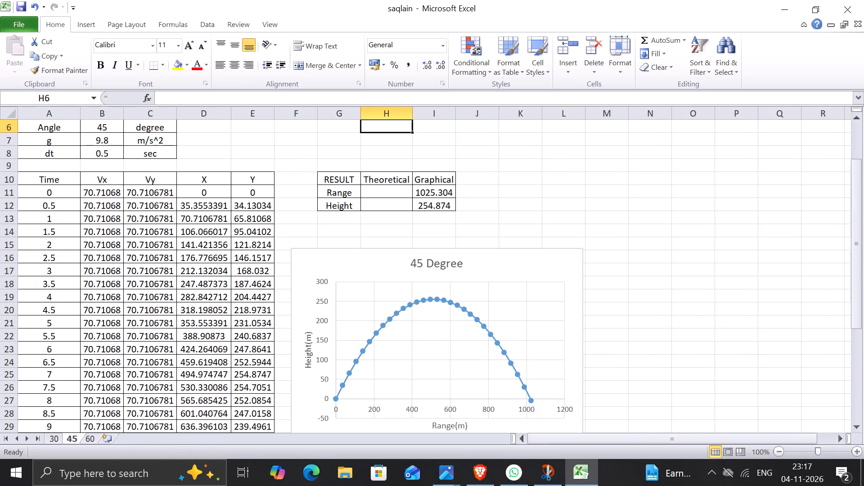
click(85, 439)
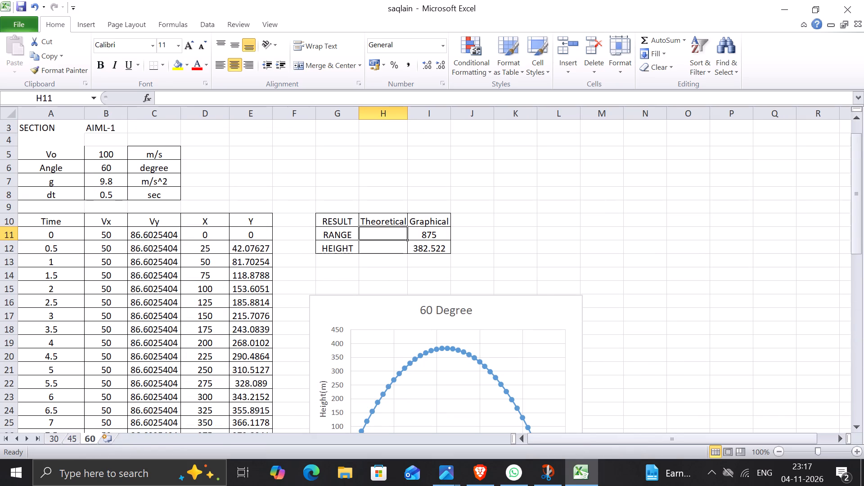
drag(854, 241, 855, 256)
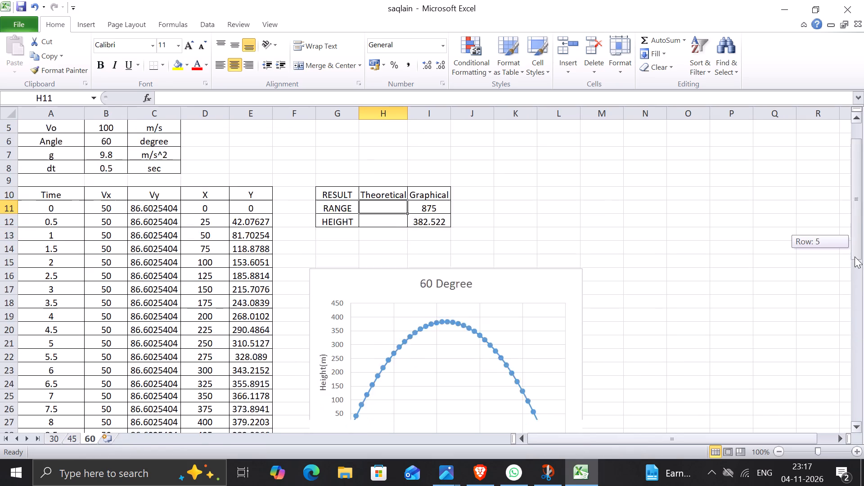
drag(855, 256, 855, 273)
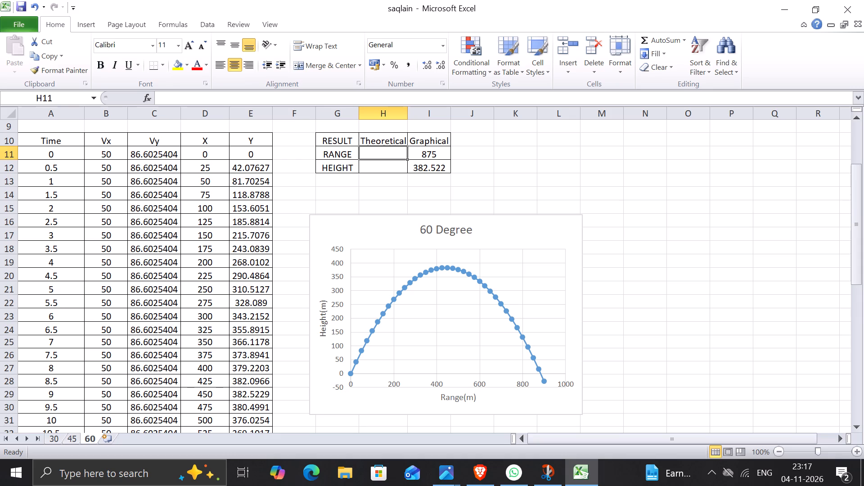
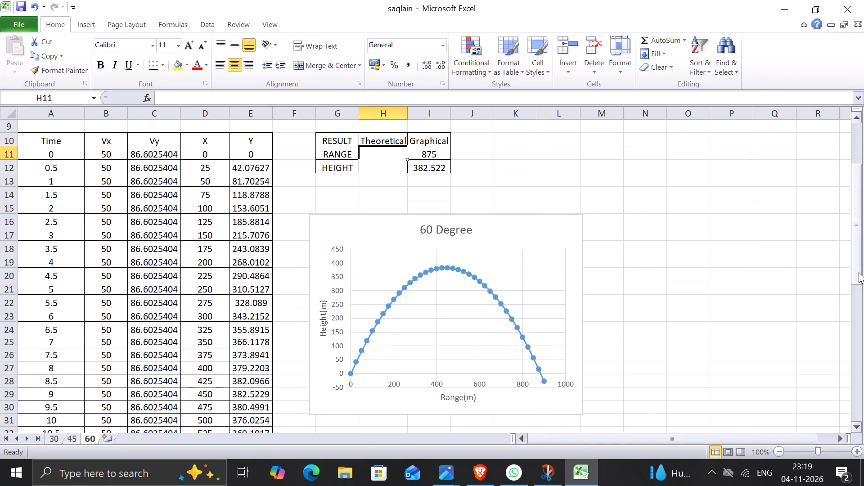
Add the label "USN No." in cell E2 of worksheet 60, on the same row as the student's name.
drag(859, 272, 850, 163)
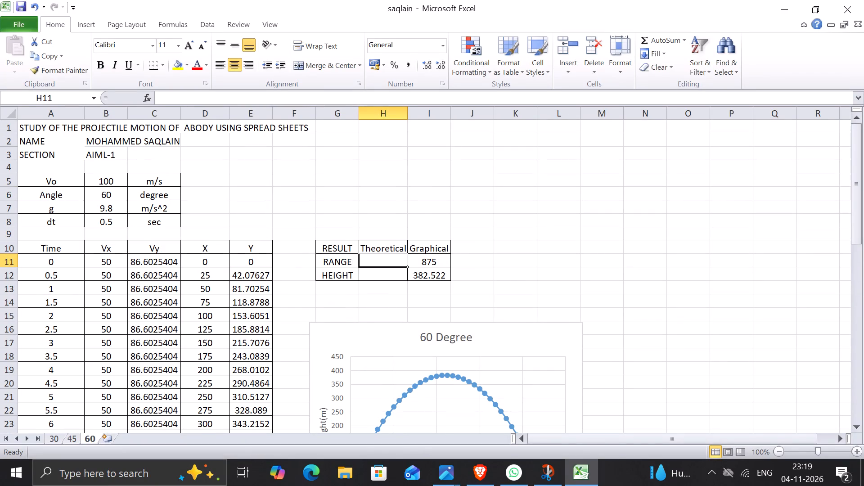
click(246, 138)
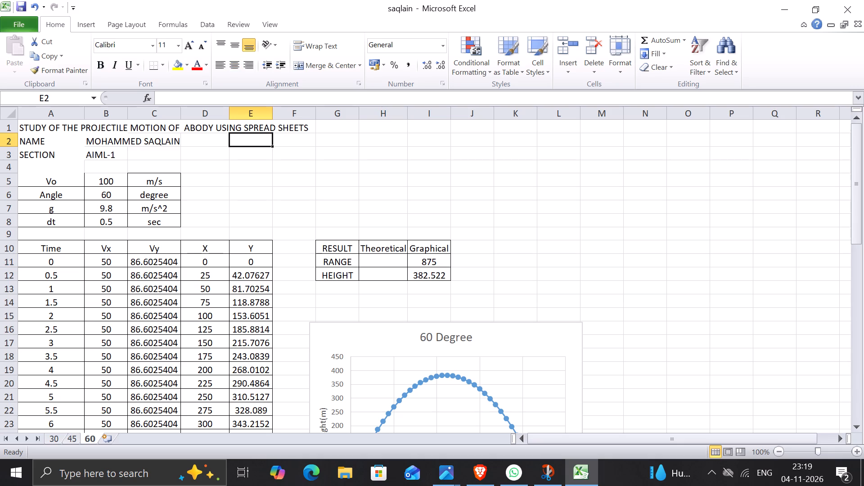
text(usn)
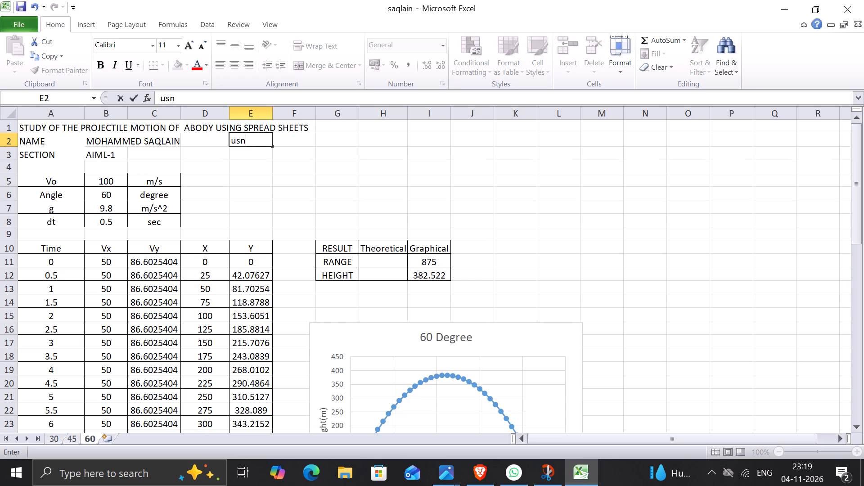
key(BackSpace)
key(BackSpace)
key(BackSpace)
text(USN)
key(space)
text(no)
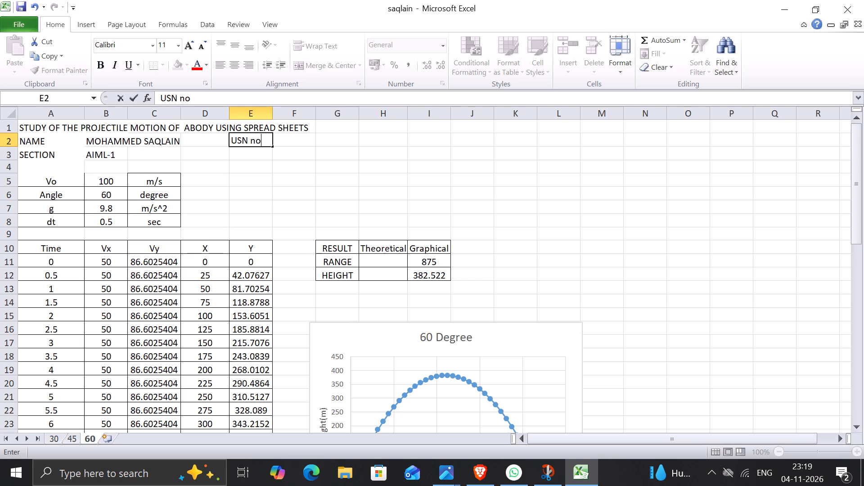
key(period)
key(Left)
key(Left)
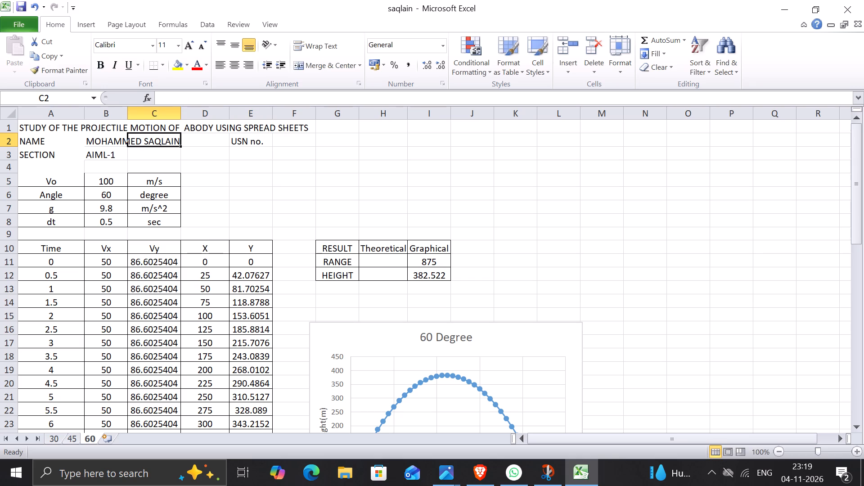
double_click(246, 138)
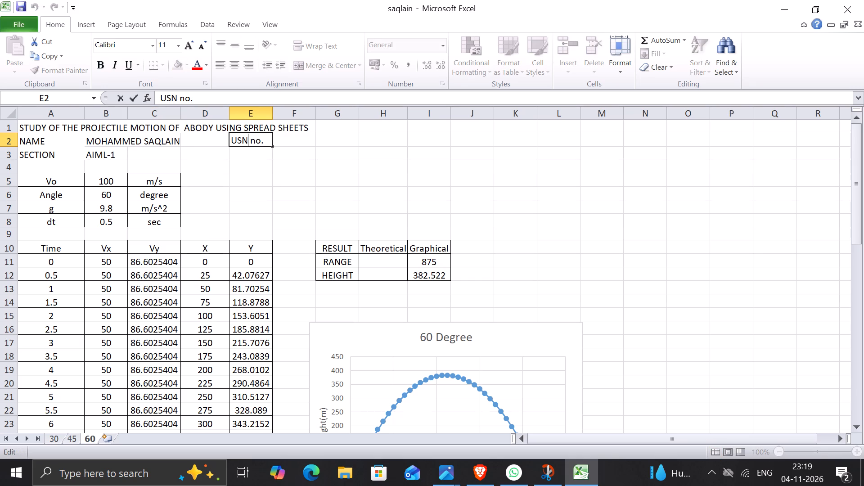
click(253, 141)
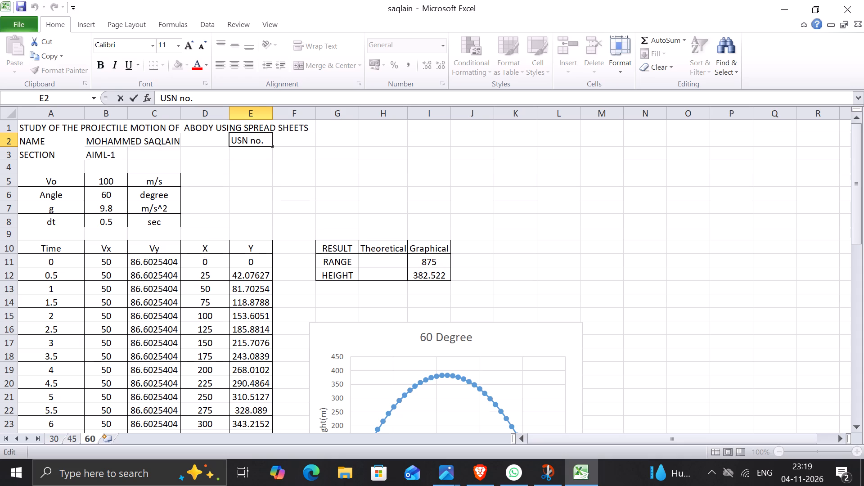
click(252, 139)
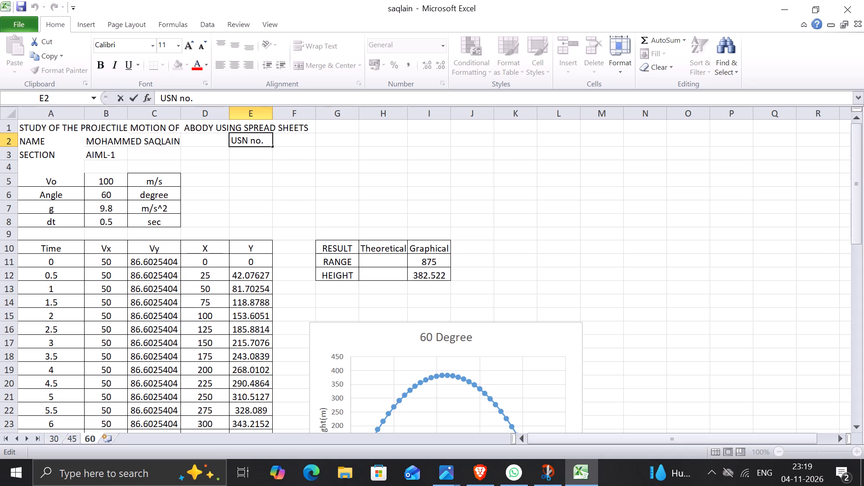
click(256, 141)
key(BackSpace)
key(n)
Enter the student's USN in cell F2 of worksheet 60, beside its label, and go to worksheet 45.
click(294, 144)
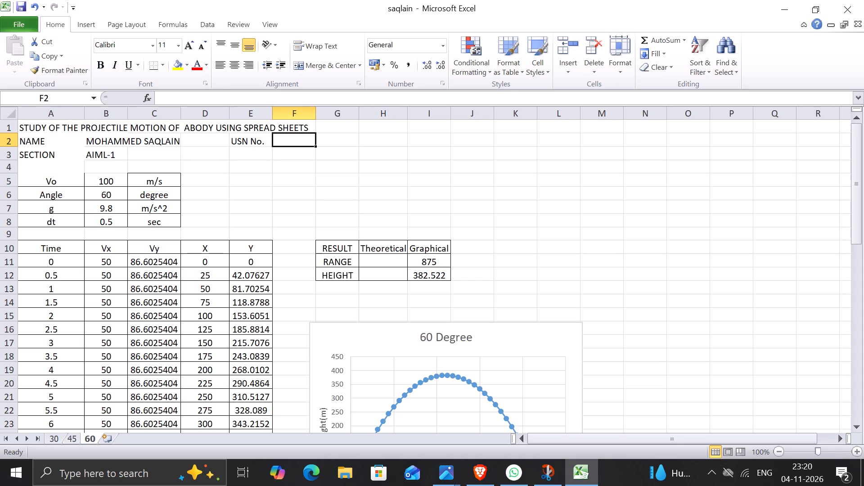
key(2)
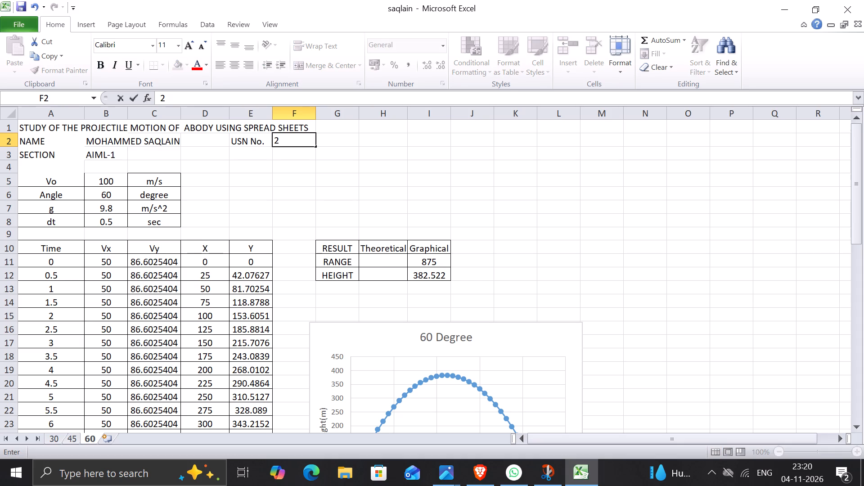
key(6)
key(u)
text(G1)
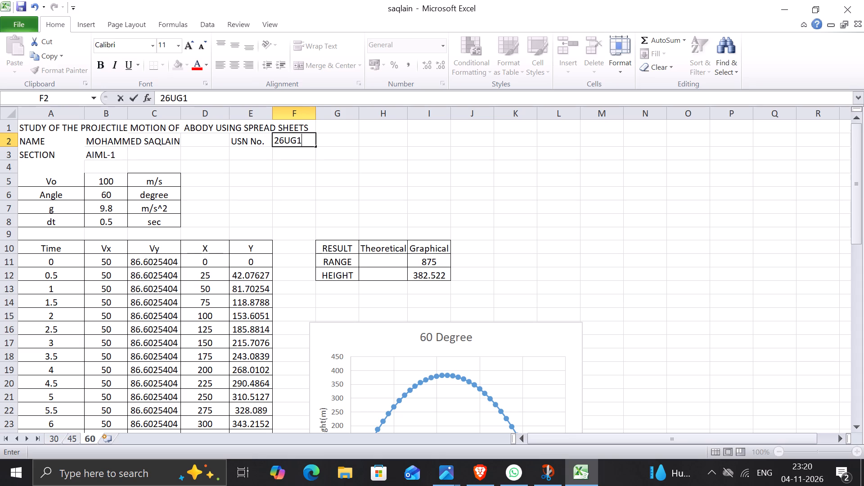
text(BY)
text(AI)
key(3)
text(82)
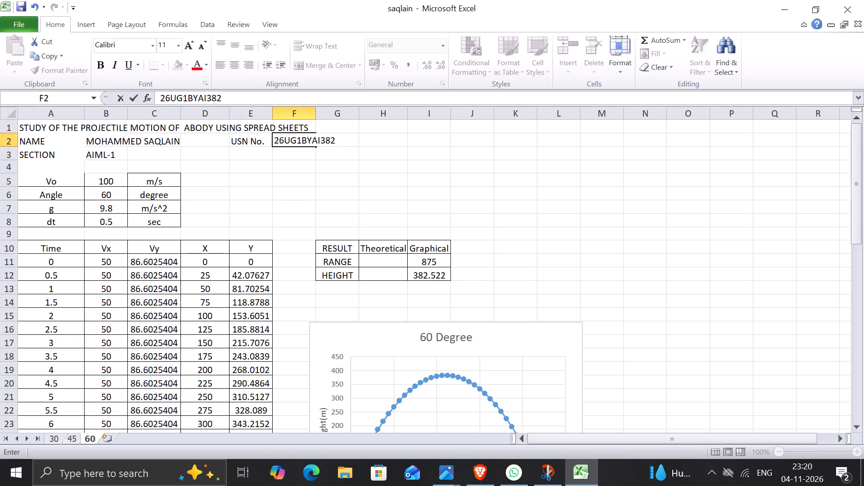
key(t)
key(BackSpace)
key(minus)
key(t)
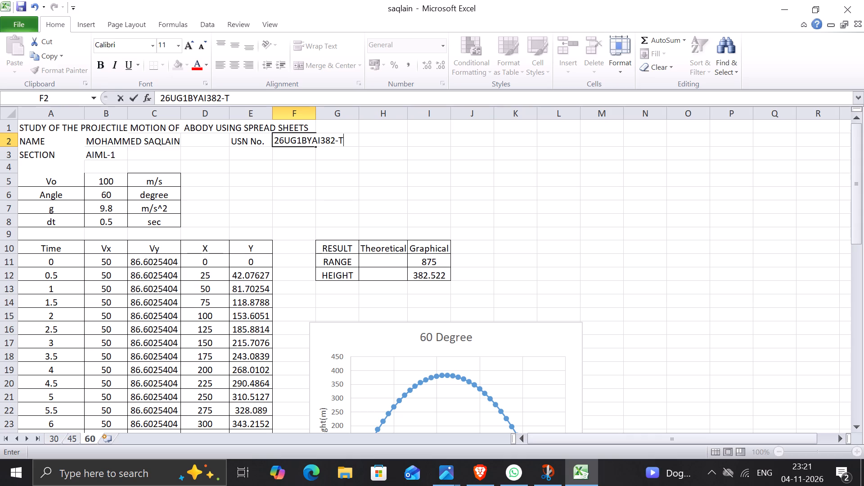
click(68, 439)
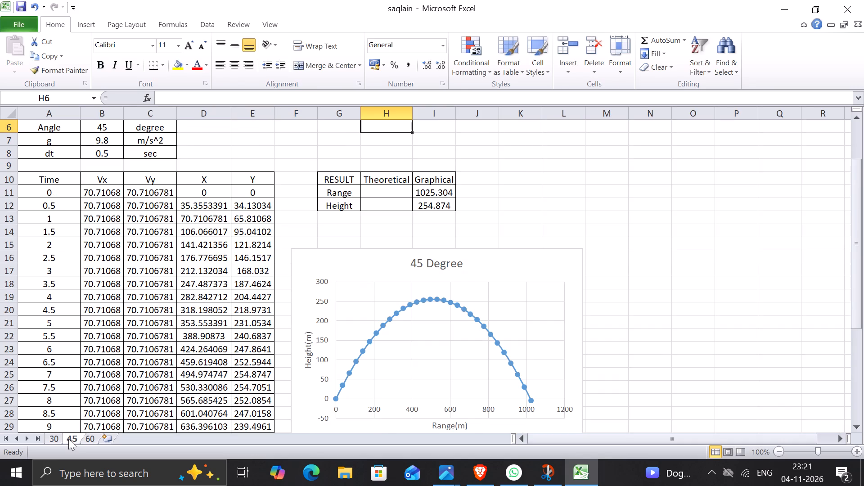
Look over worksheets 60, 30 and 45 with their RESULT tables and charts, finishing on worksheet 30.
click(96, 435)
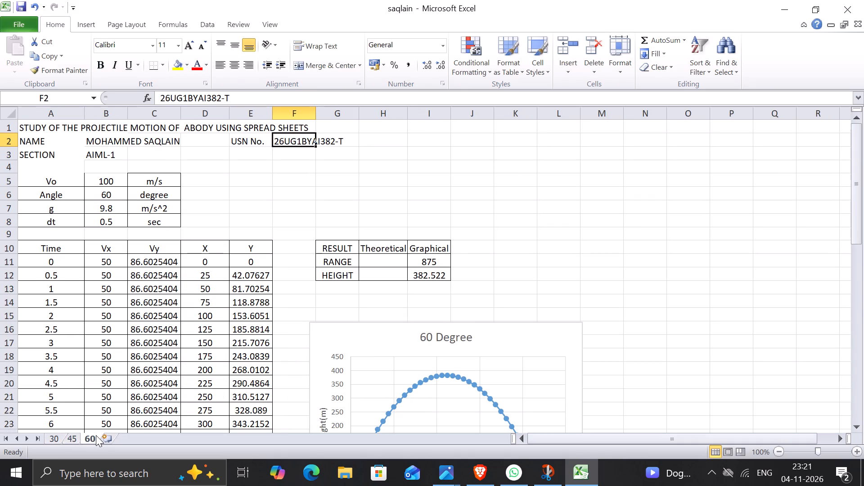
click(63, 438)
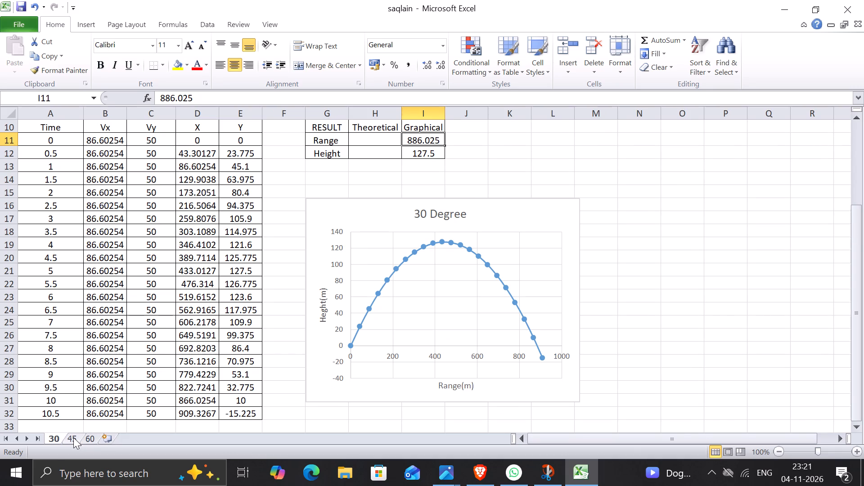
click(73, 437)
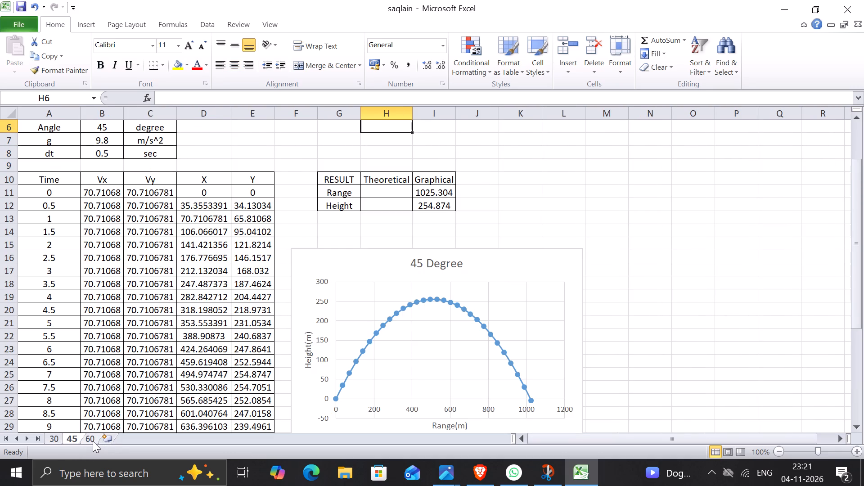
click(56, 436)
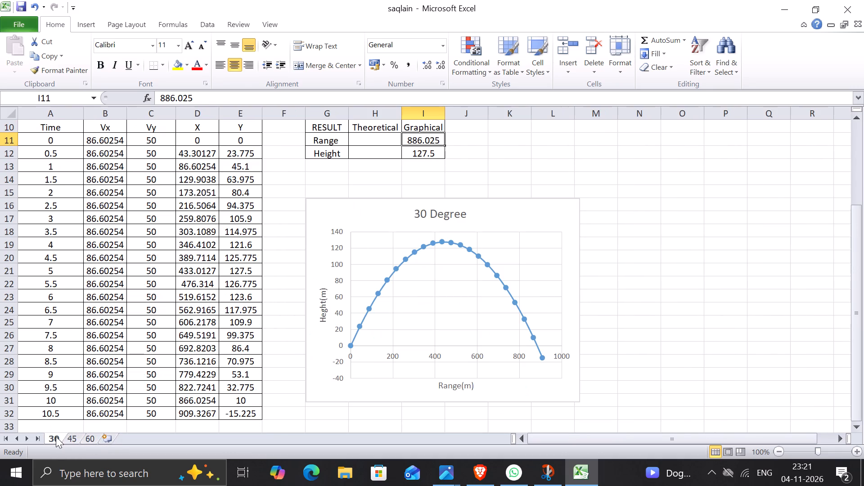
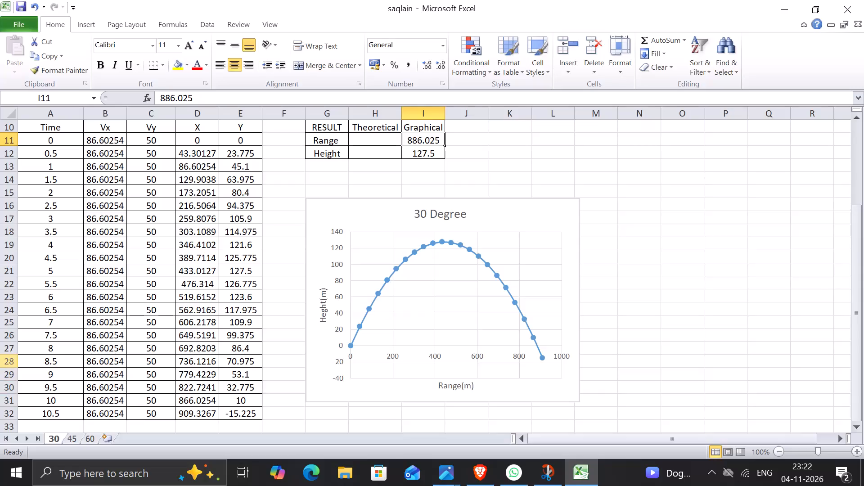
Fill the Theoretical column of worksheet 30's RESULT table with Range 883.69 and Height 127.55.
drag(123, 296, 310, 159)
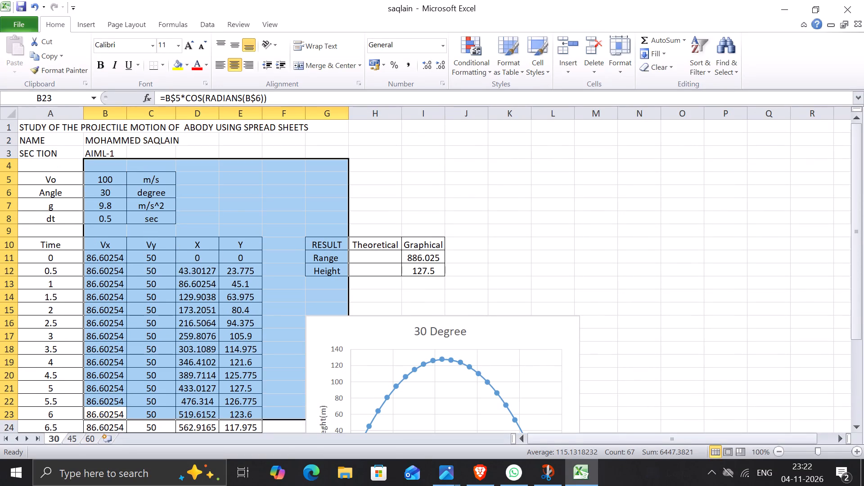
double_click(380, 257)
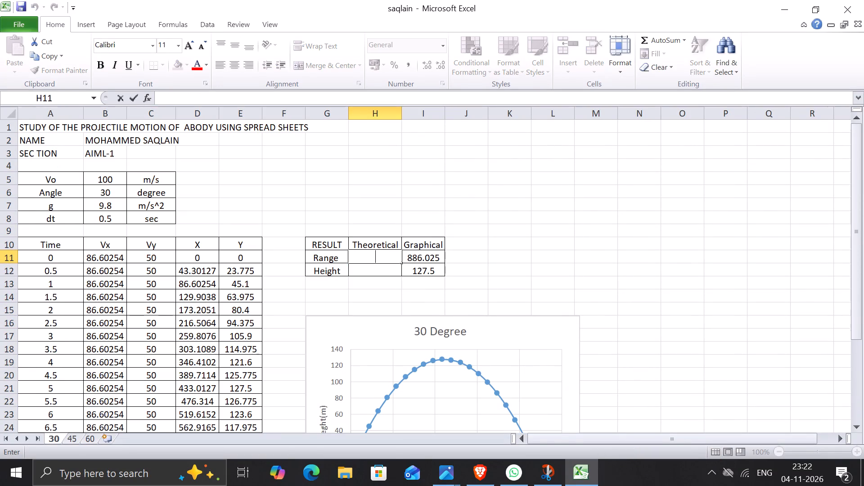
click(380, 257)
text(88)
key(3)
text(.69)
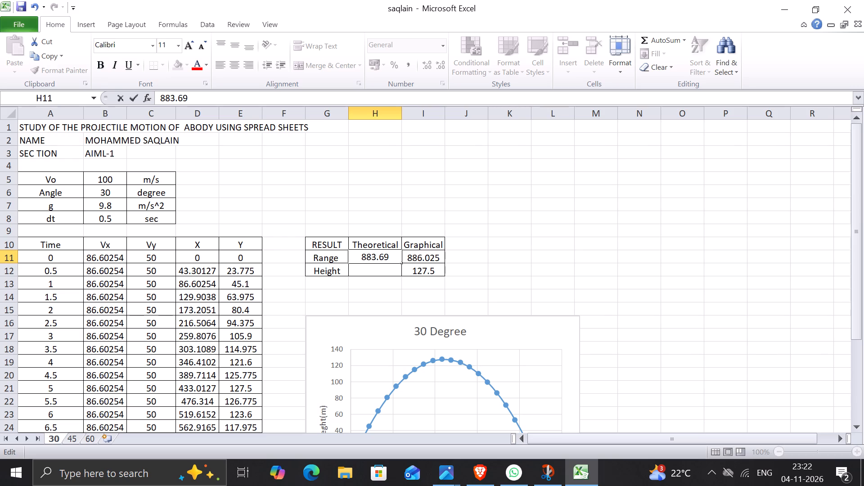
click(391, 274)
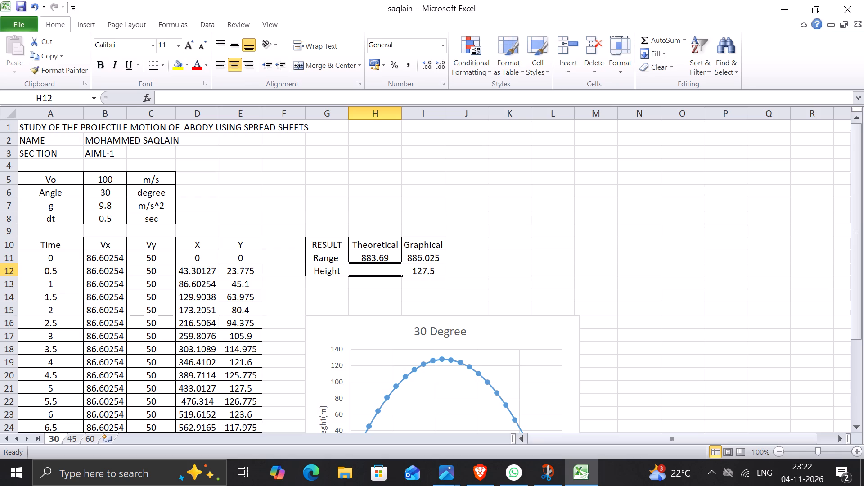
text(127)
key(period)
text(55)
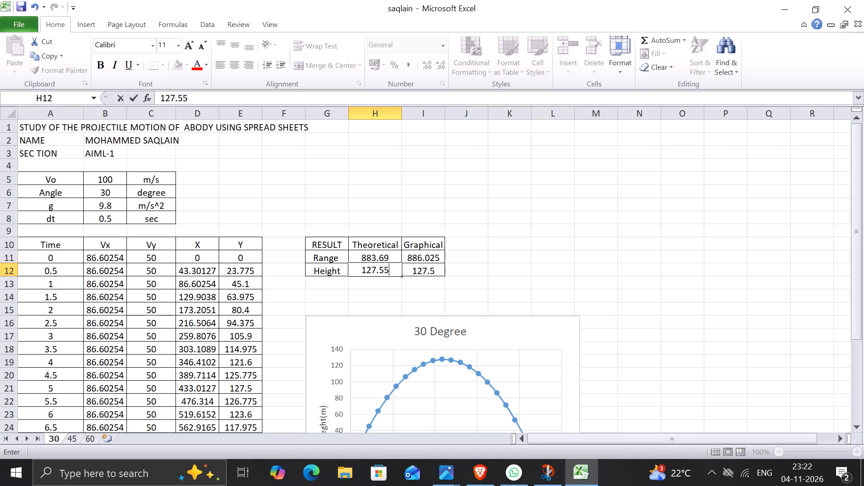
Enter 1020.40 as the theoretical Range in cell H11 of worksheet 45's RESULT table.
click(75, 440)
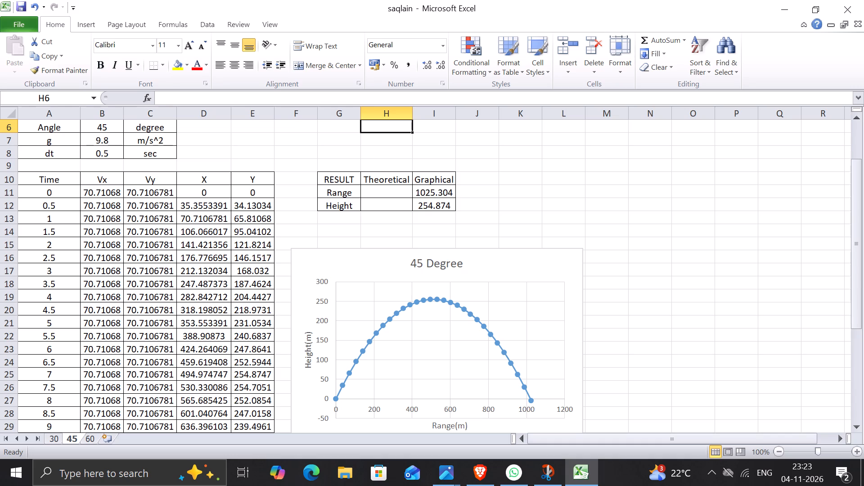
click(382, 189)
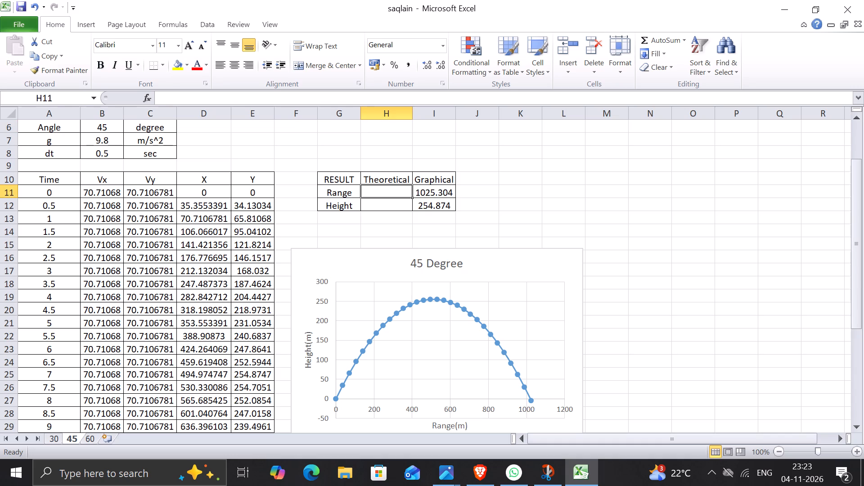
key(1)
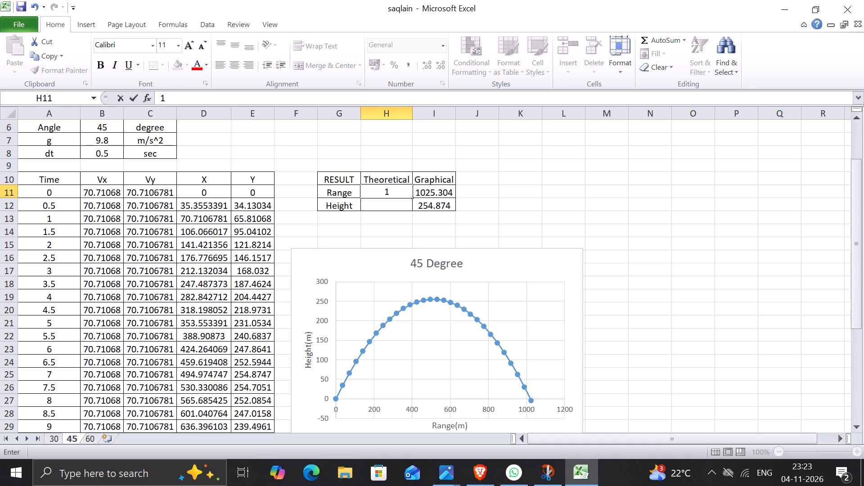
key(2)
key(0)
text(.4)
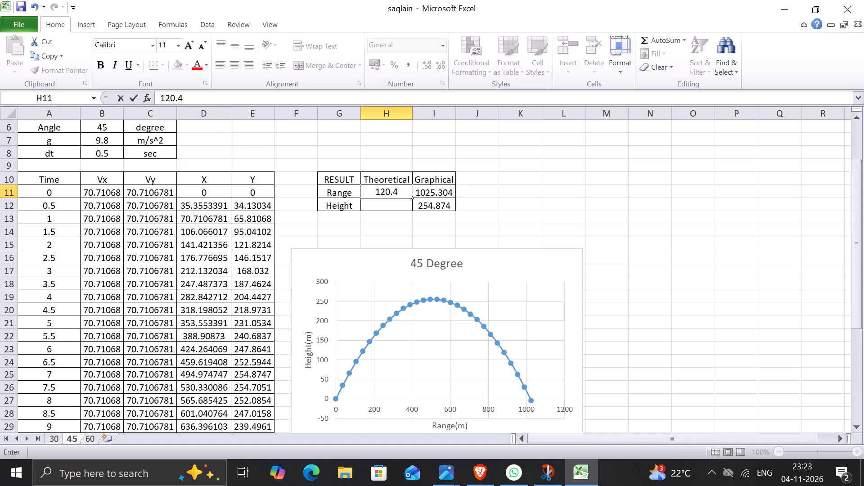
click(382, 193)
click(382, 193)
click(384, 193)
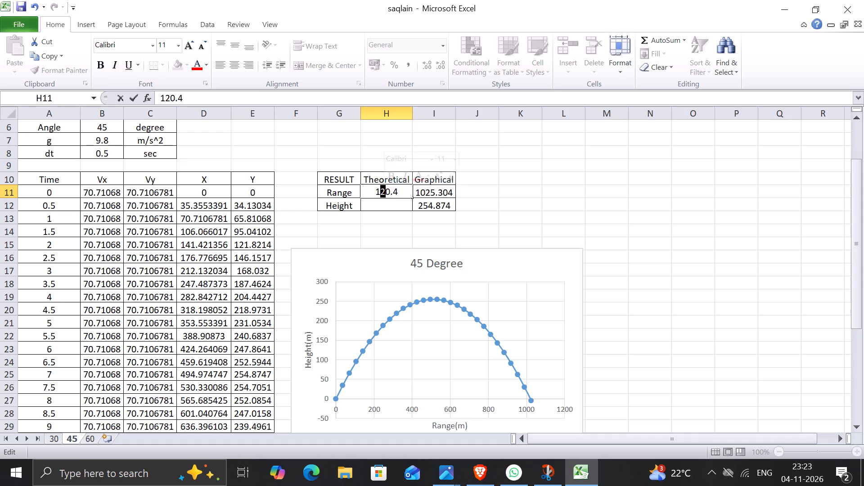
key(1)
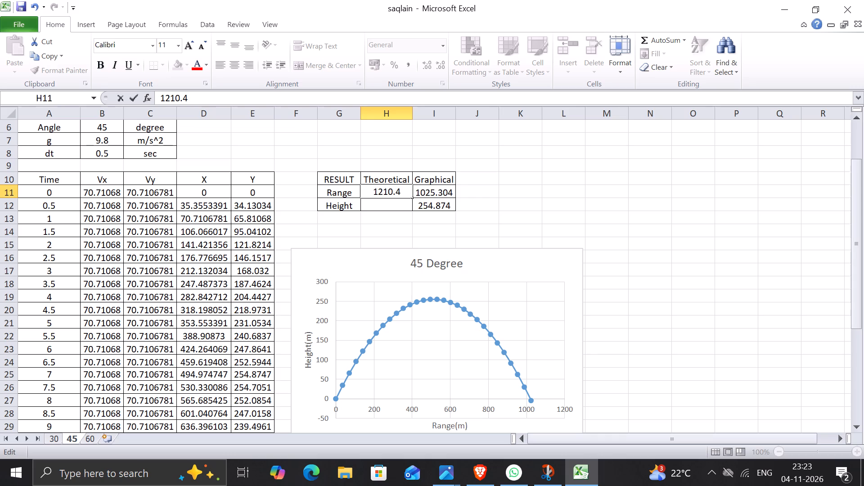
key(BackSpace)
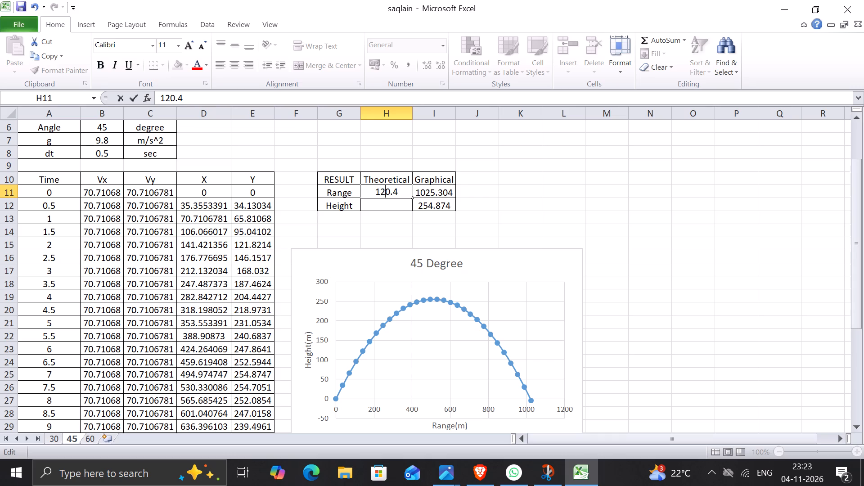
key(BackSpace)
key(0)
key(2)
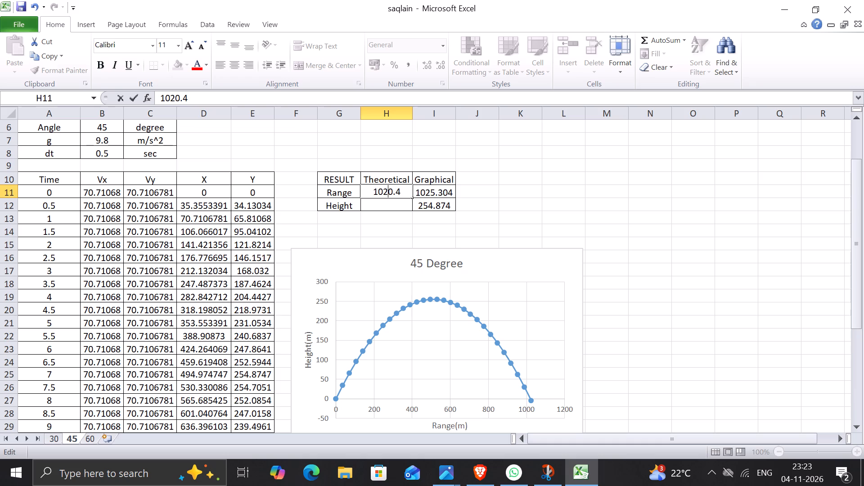
click(396, 209)
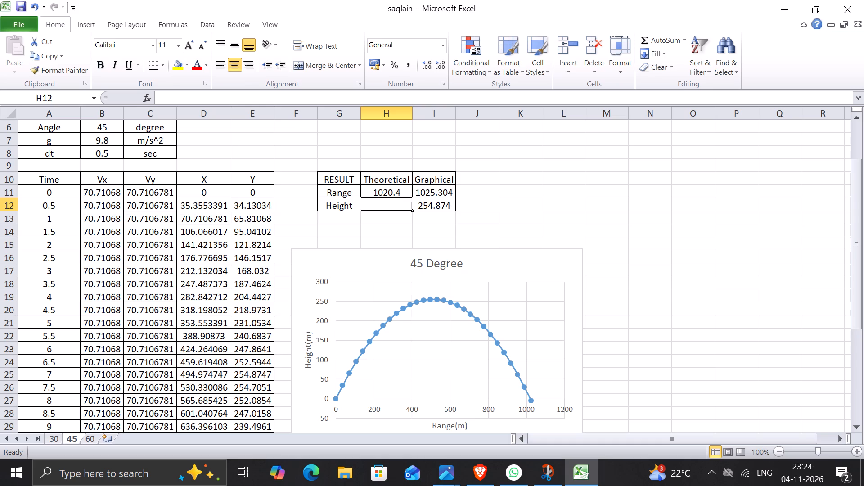
double_click(407, 193)
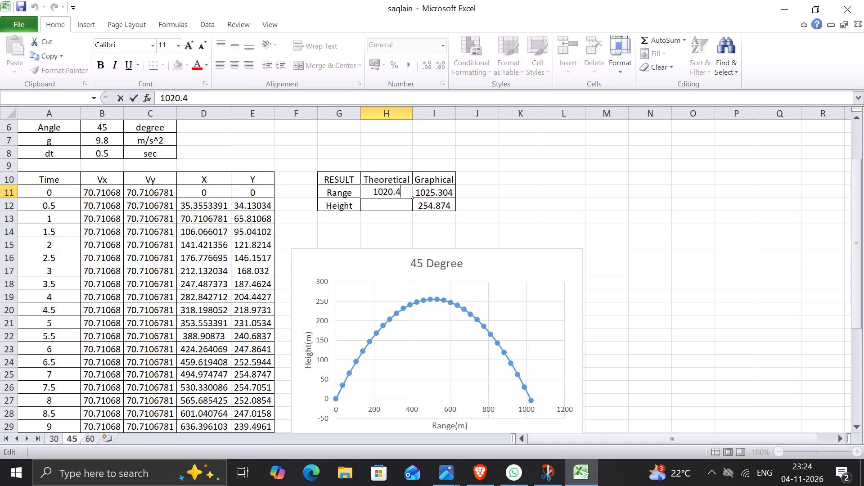
key(0)
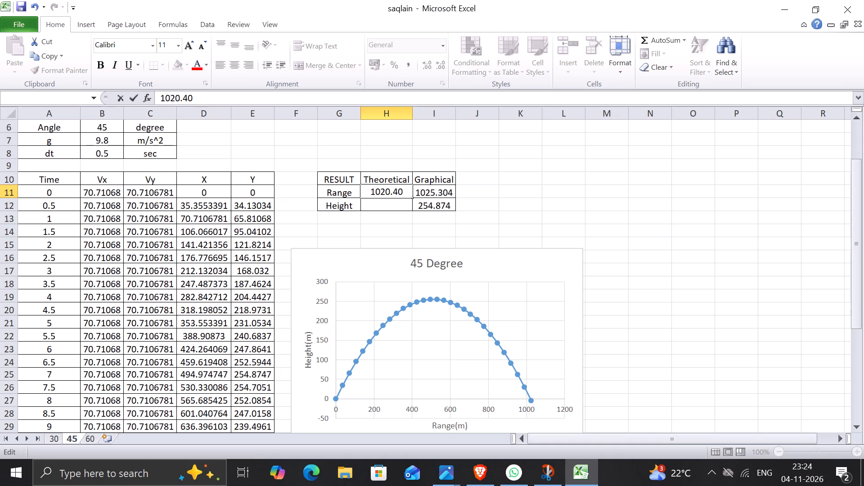
Enter 255.10 as the theoretical Height in cell H12 of worksheet 45's RESULT table.
double_click(391, 207)
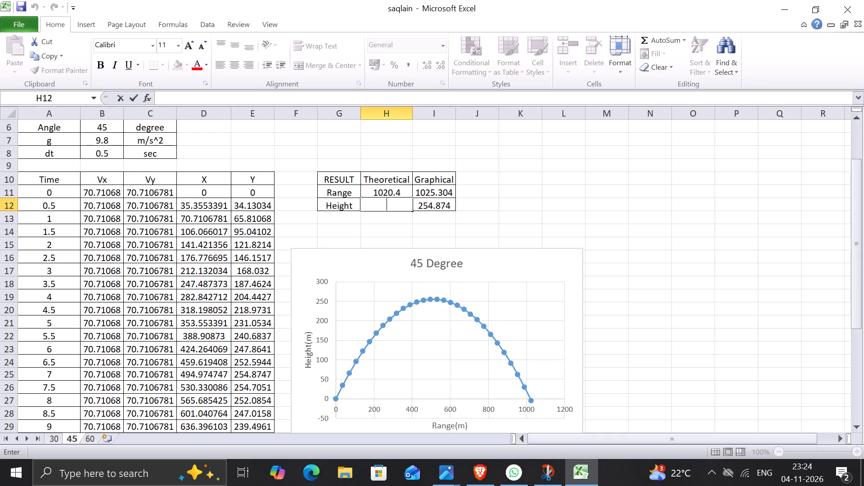
key(2)
text(55)
text(.10)
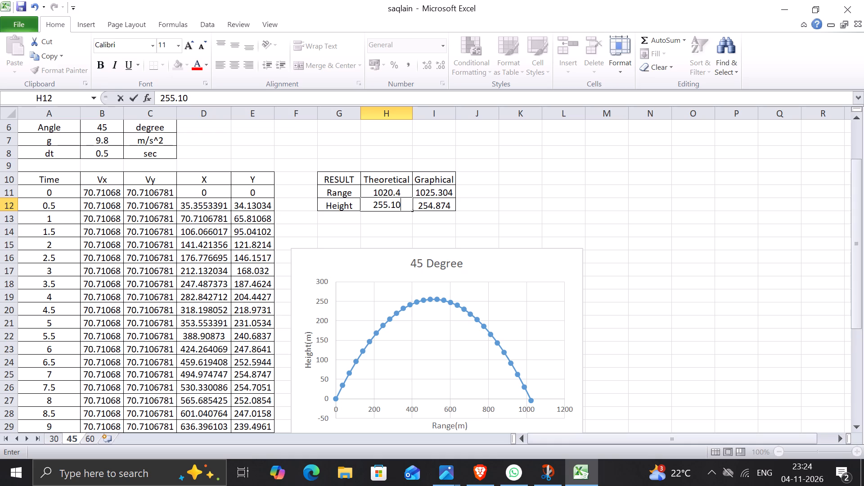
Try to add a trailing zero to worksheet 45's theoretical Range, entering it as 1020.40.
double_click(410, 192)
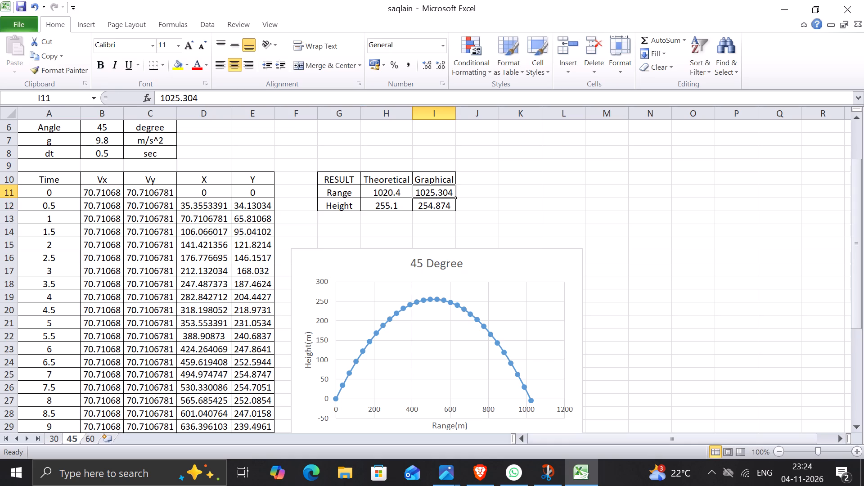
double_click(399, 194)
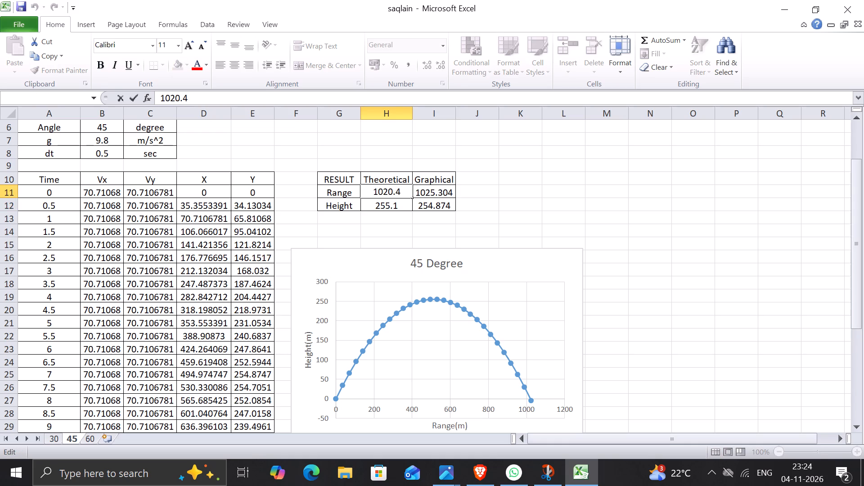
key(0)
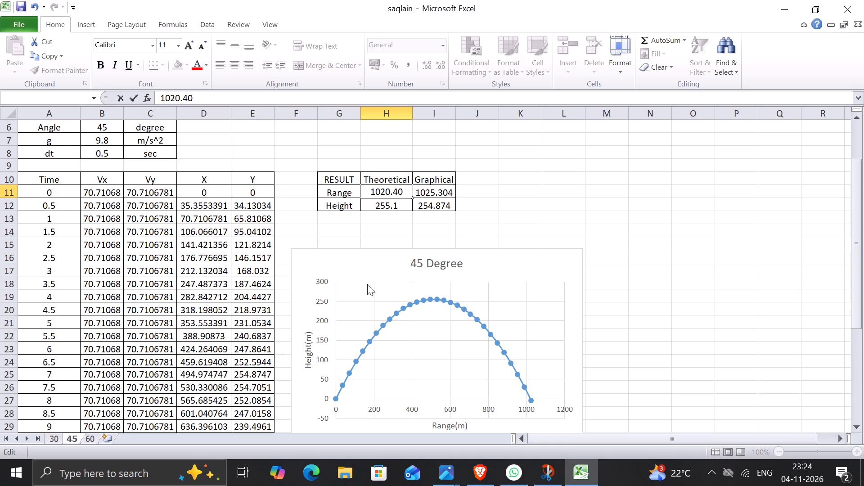
Return to worksheet 30 and refine its theoretical values to Range 883.699 and Height 127.551.
click(89, 441)
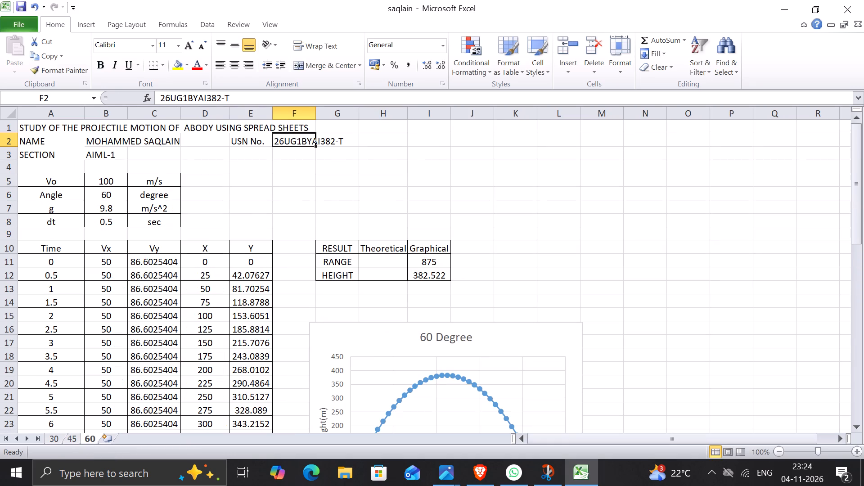
click(49, 442)
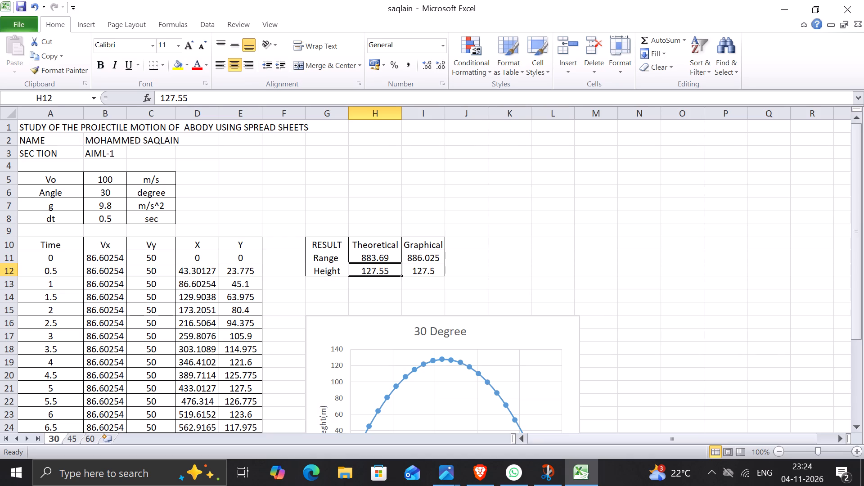
click(395, 256)
click(395, 256)
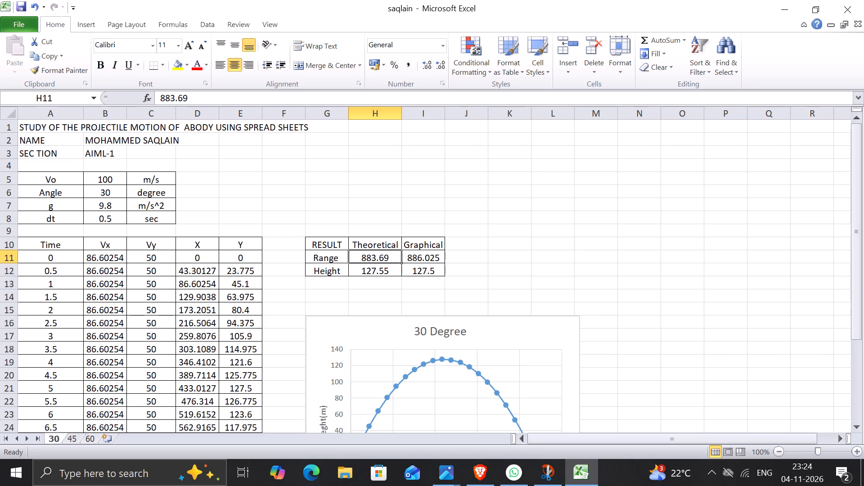
double_click(395, 256)
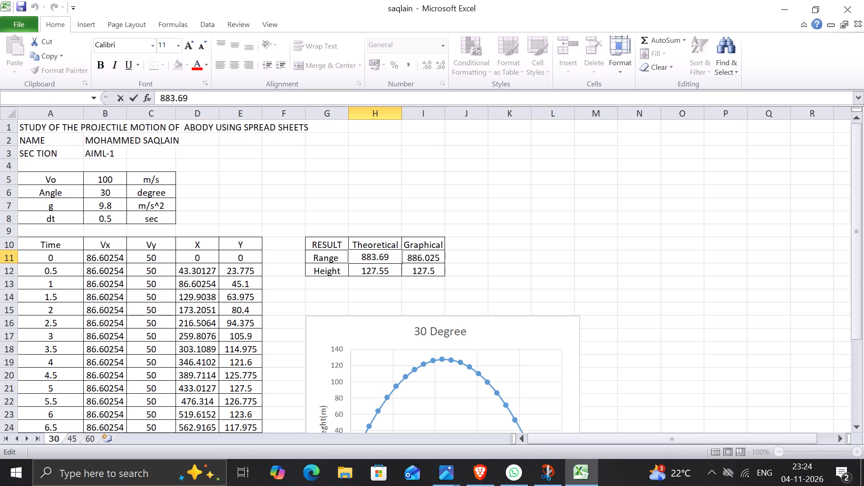
key(9)
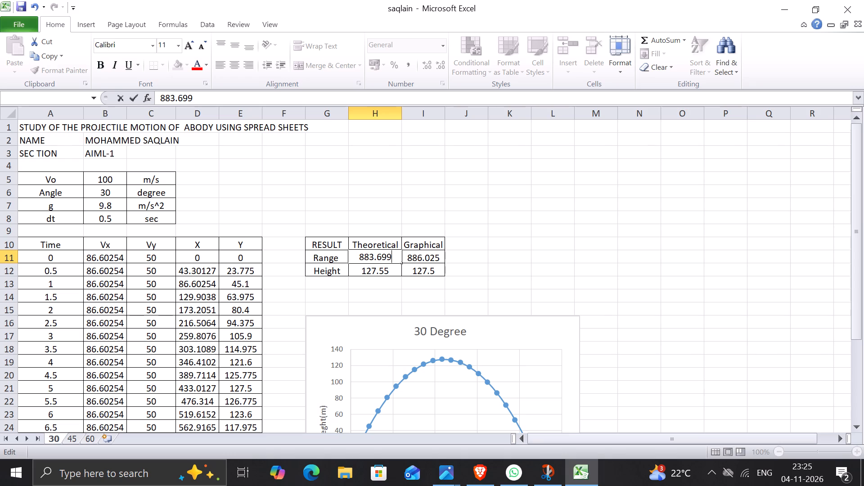
click(398, 274)
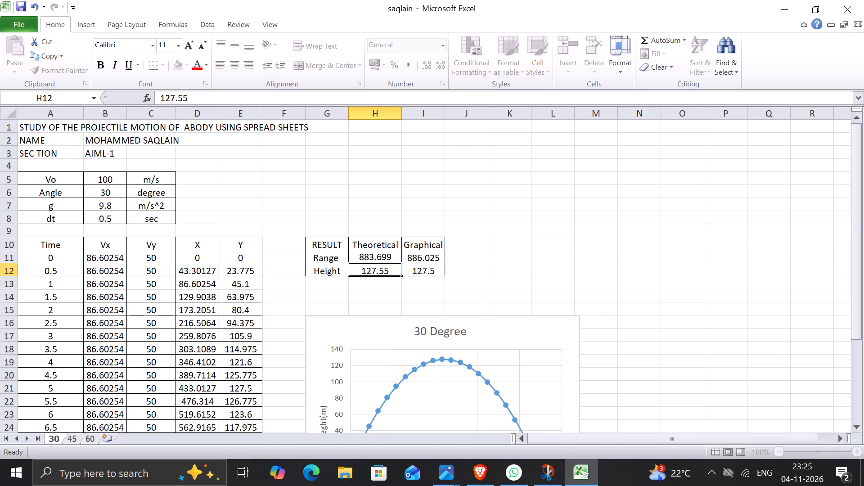
double_click(398, 274)
key(1)
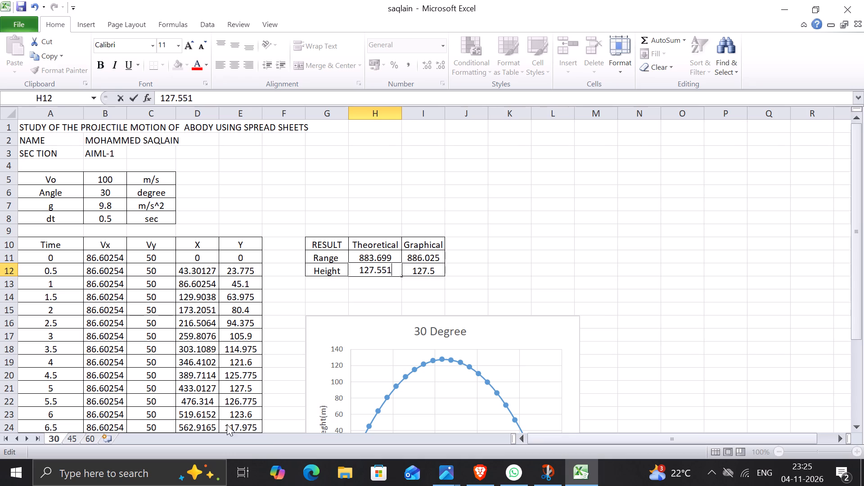
click(569, 169)
Save the saqlain workbook.
key(ctrl+s)
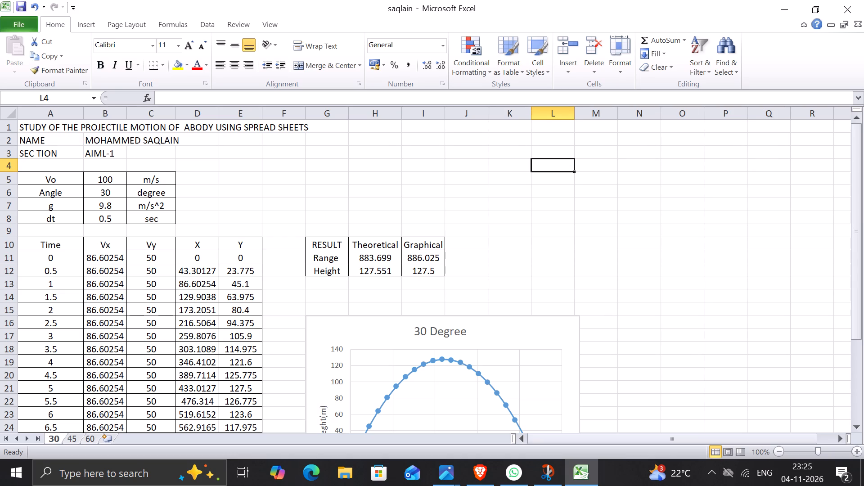
key(ctrl+s)
Save the saqlain workbook again.
key(ctrl+s)
On worksheet 45, refine the RESULT table's theoretical values to Range 1020.408 and Height 255.102.
click(74, 441)
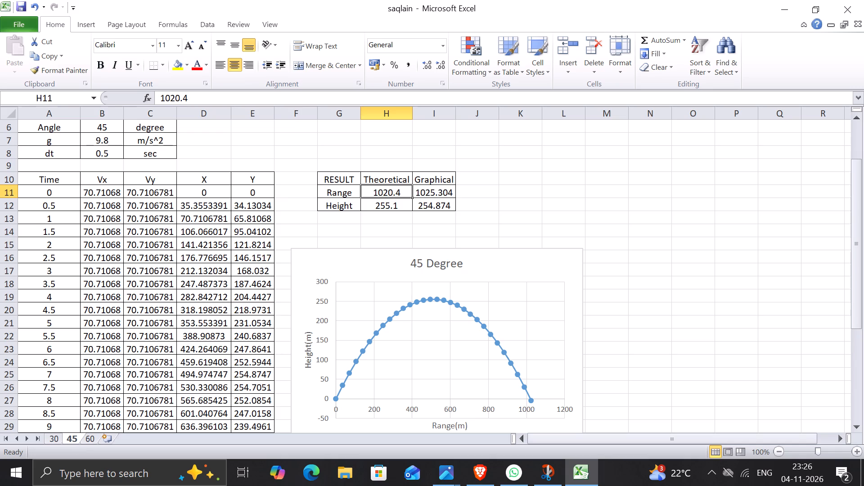
double_click(401, 191)
text(08)
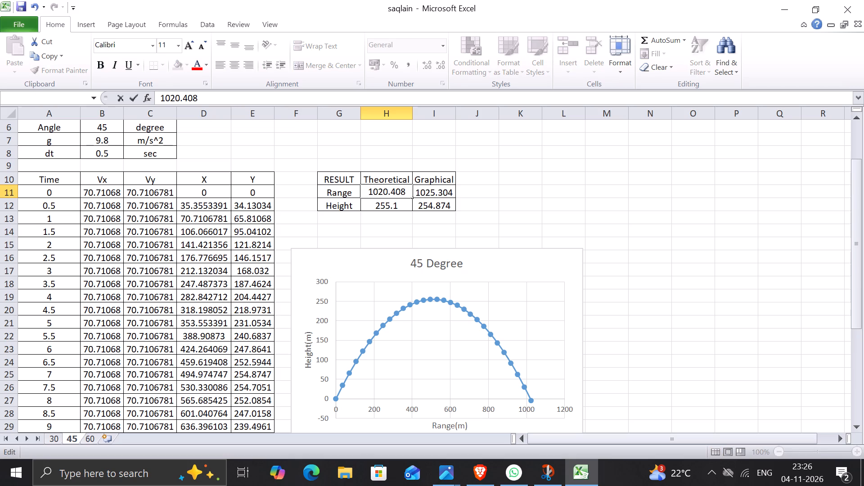
double_click(401, 205)
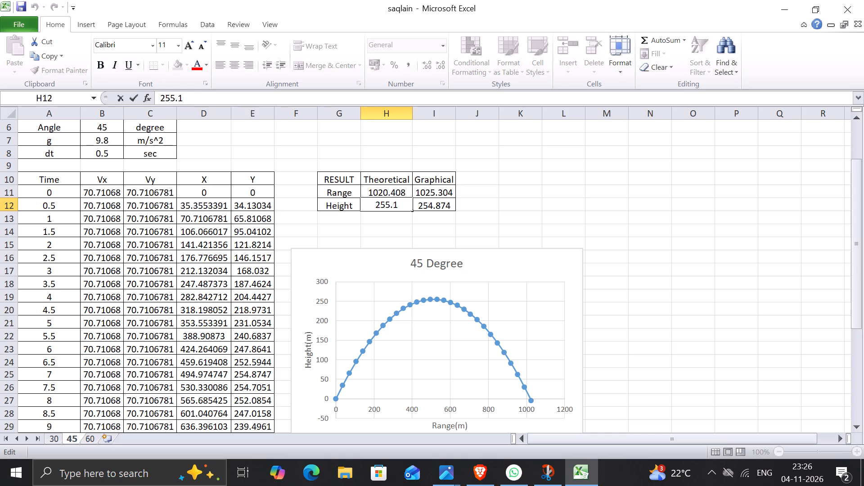
text(02)
click(610, 163)
Save the saqlain workbook with worksheet 45's refined theoretical values.
key(ctrl+s)
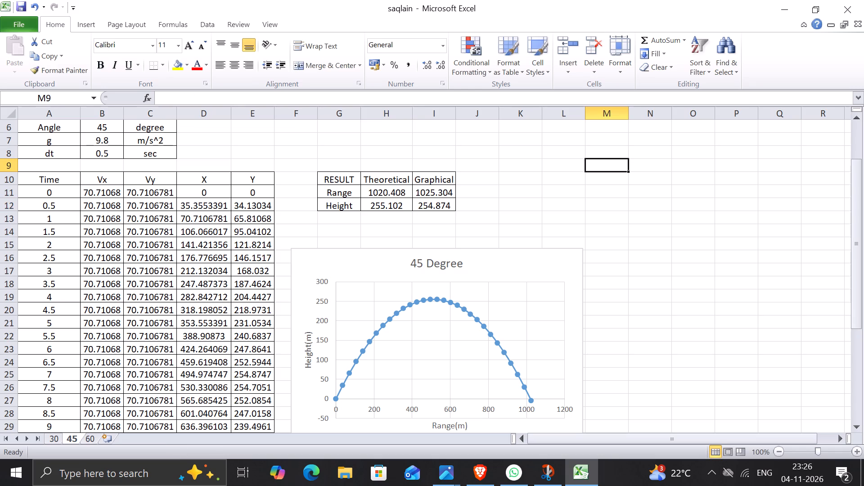
key(ctrl+s)
On worksheet 60, enter theoretical RANGE 883.699 in cell H11 and theoretical HEIGHT 382.63 in cell H12 of the RESULT table.
click(94, 438)
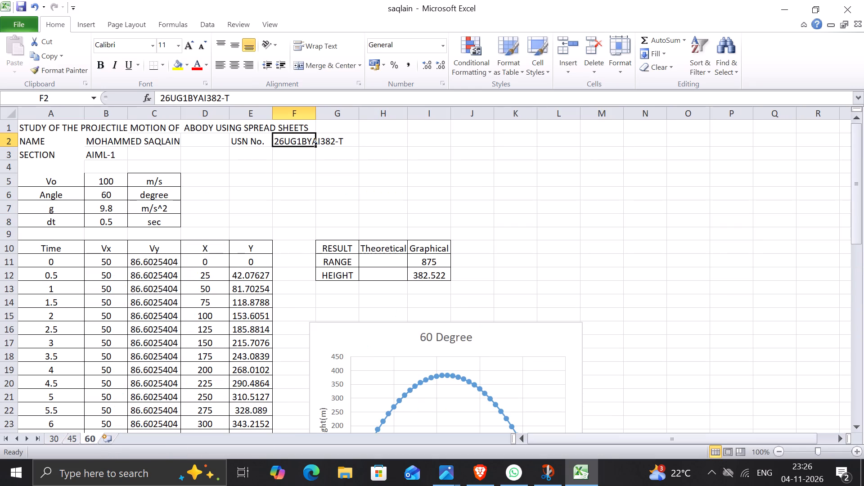
click(387, 267)
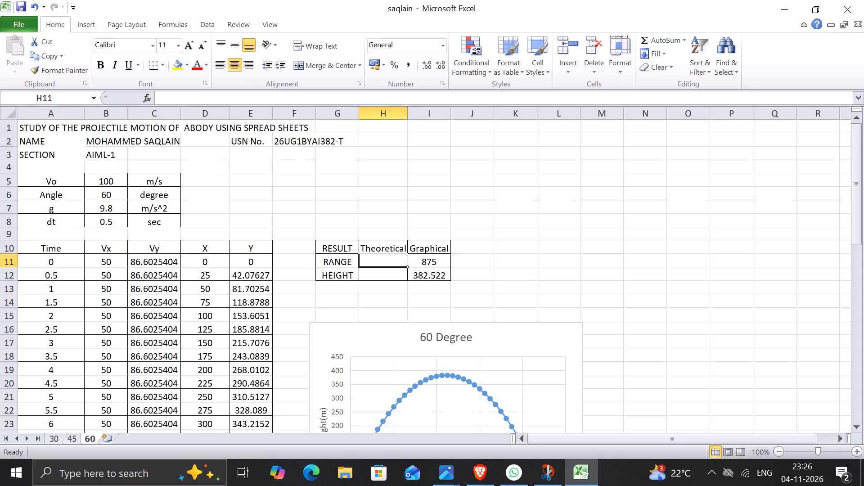
text(883)
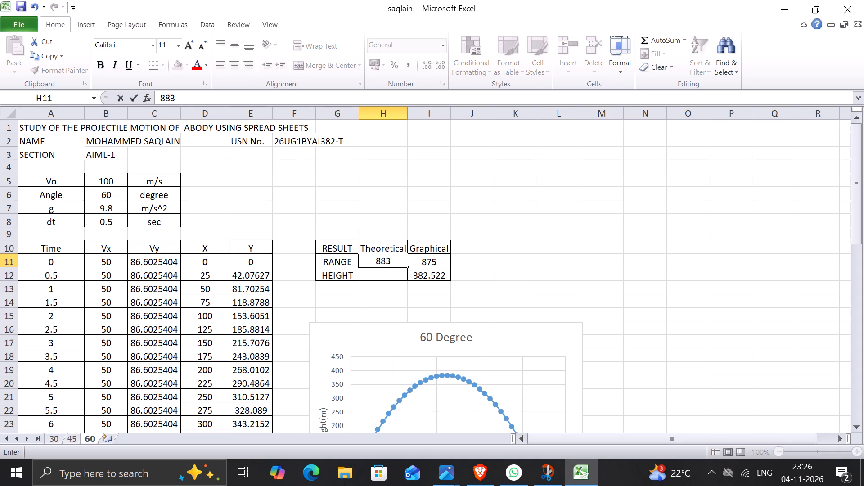
text(.699)
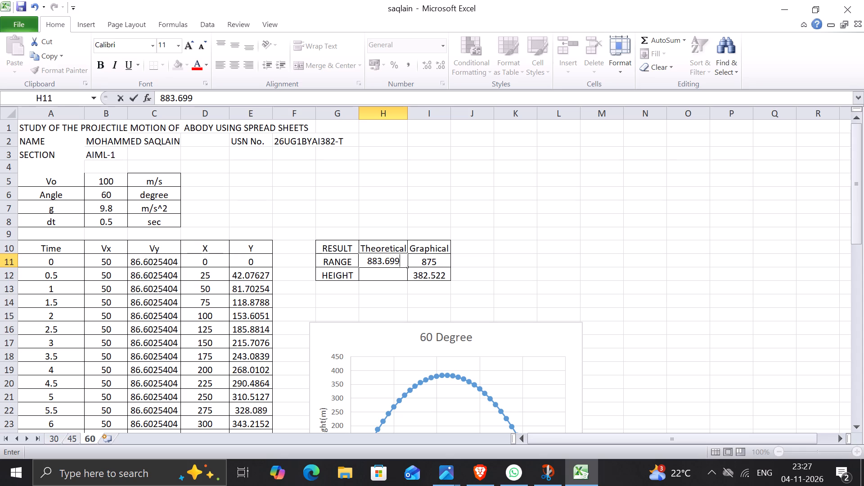
click(381, 275)
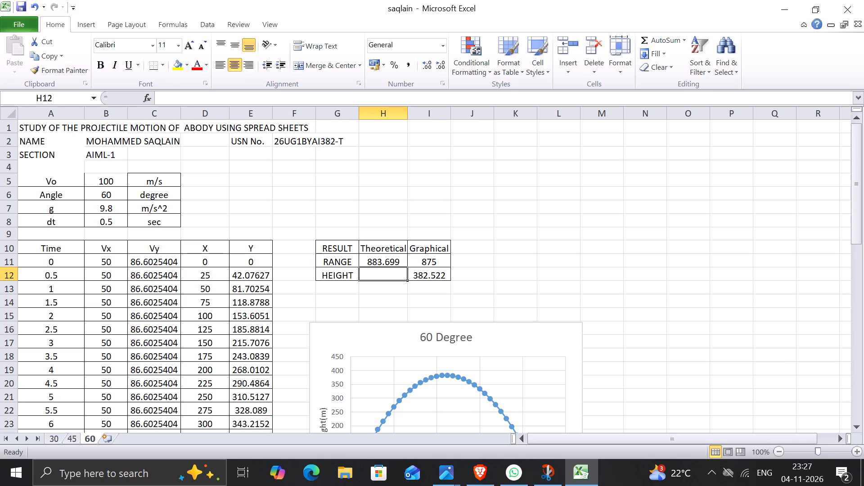
key(3)
key(8)
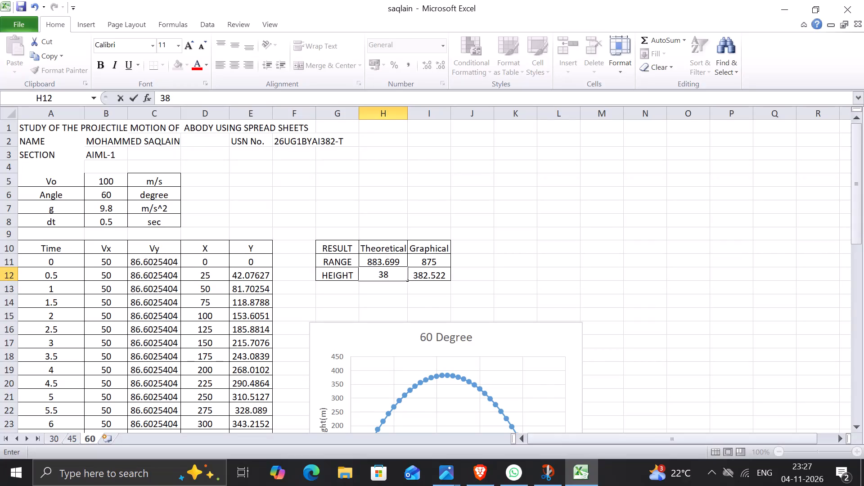
text(2.)
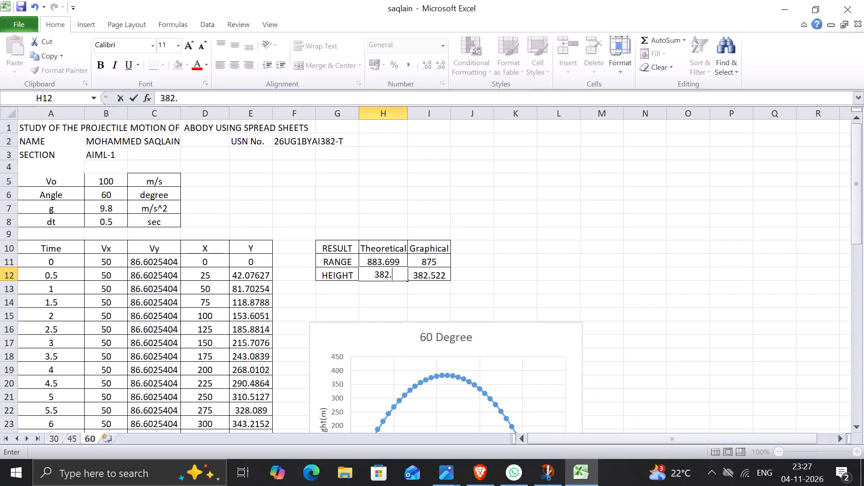
key(6)
key(3)
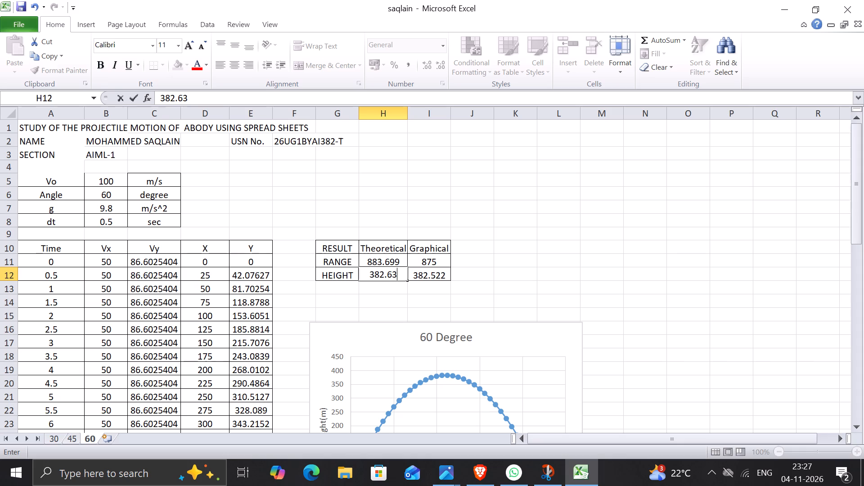
Commit worksheet 60's theoretical HEIGHT entry and save the saqlain workbook.
key(ctrl+s)
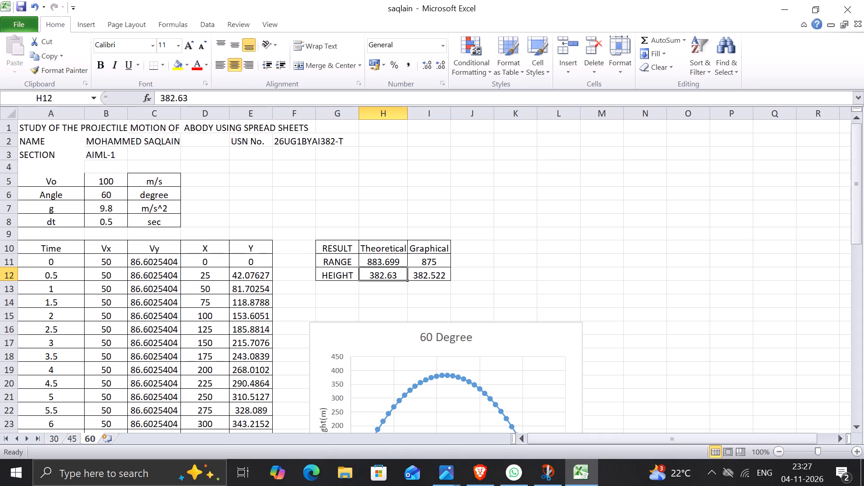
key(ctrl+s)
Return to worksheet 30.
click(53, 438)
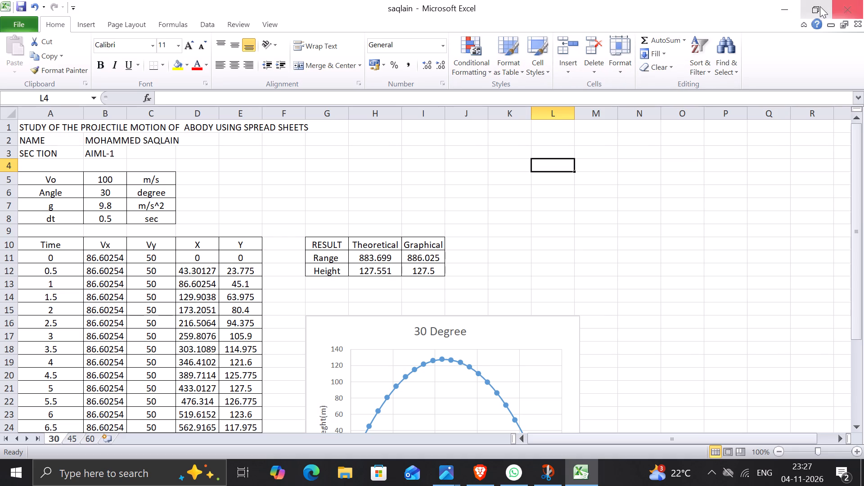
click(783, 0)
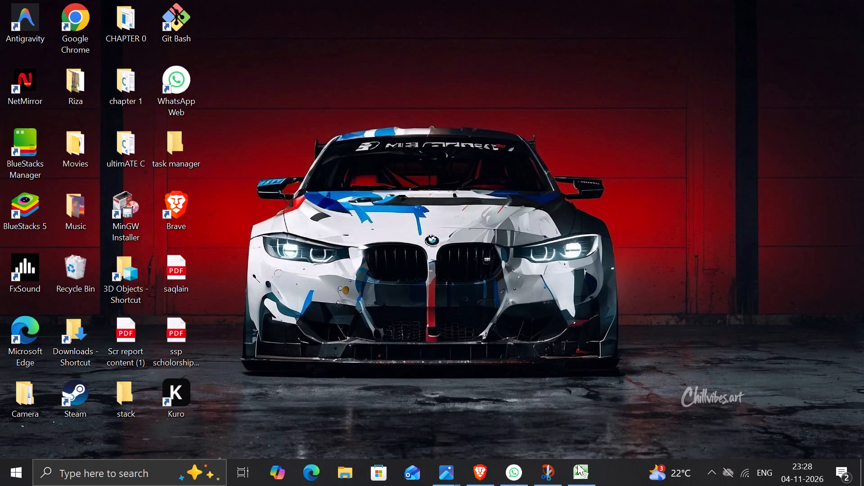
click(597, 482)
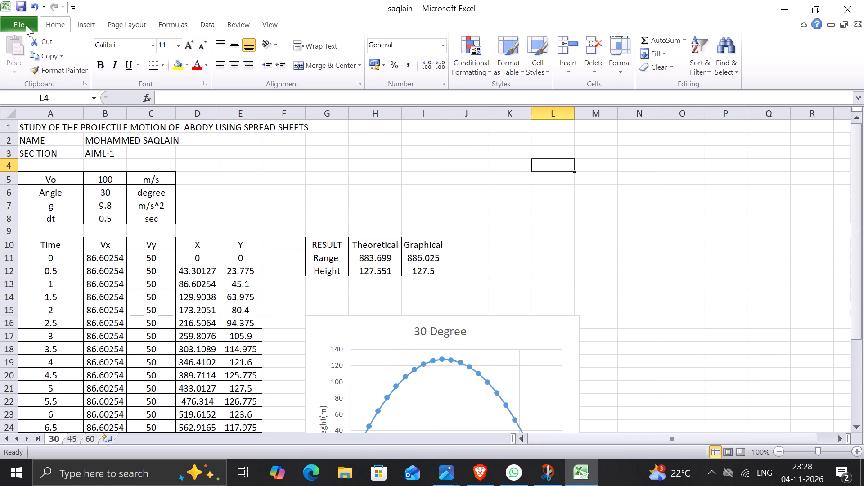
Save a copy of the workbook in Downloads as an Excel Workbook named SAQLAIN PROJECTION.
click(26, 25)
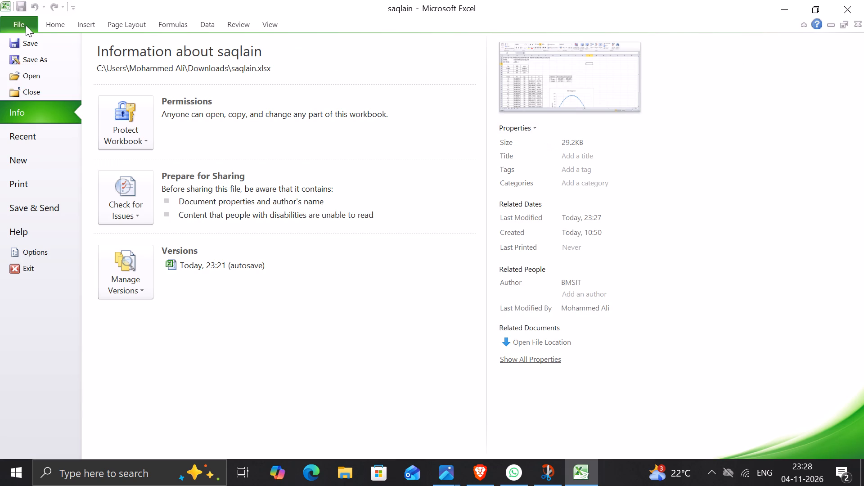
click(33, 54)
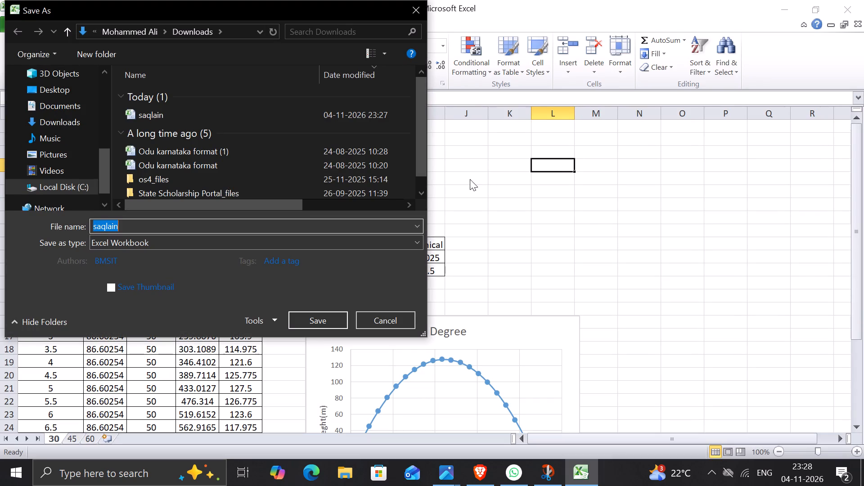
key(space)
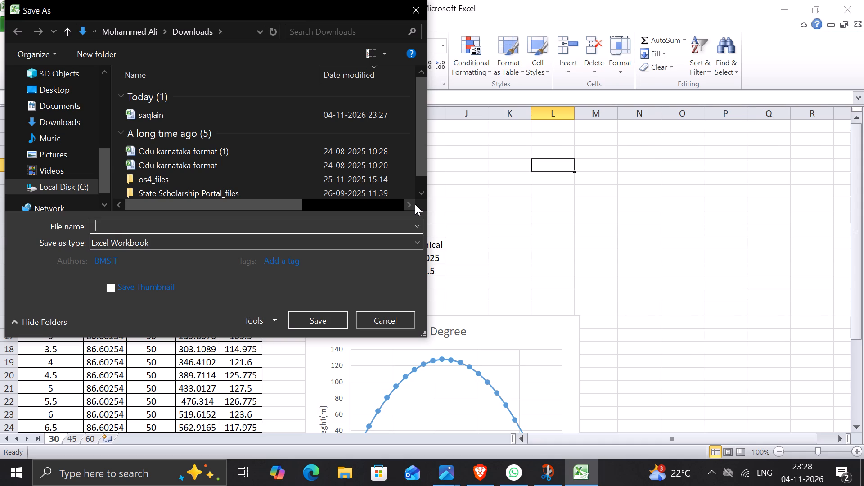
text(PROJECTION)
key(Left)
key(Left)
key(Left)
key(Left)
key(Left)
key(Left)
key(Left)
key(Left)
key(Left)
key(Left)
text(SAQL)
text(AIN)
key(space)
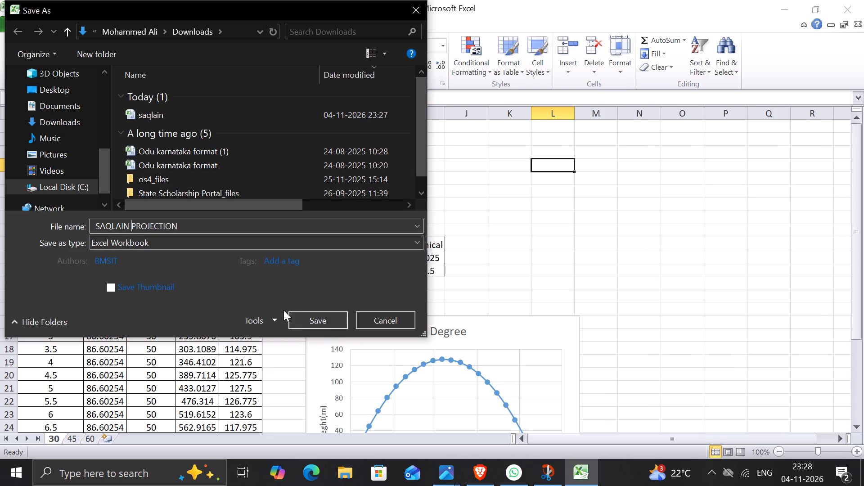
Finish saving the workbook copy to Downloads as an Excel Workbook named SAQLAIN PROJECTION.
click(307, 316)
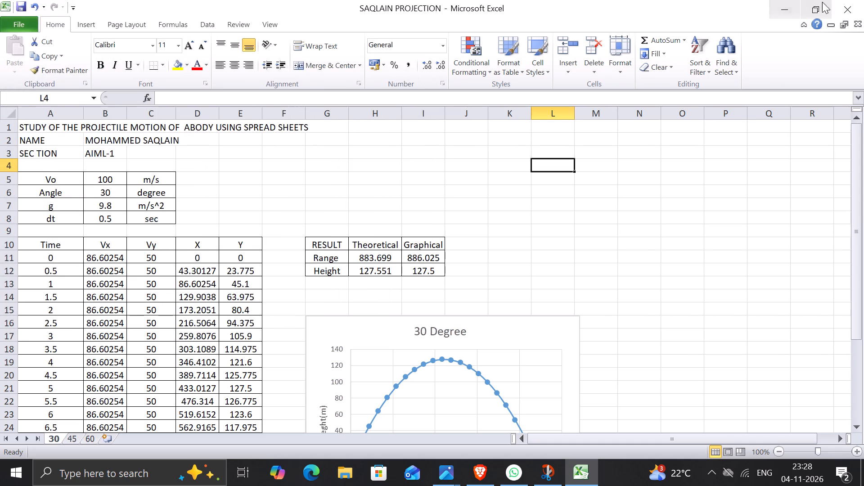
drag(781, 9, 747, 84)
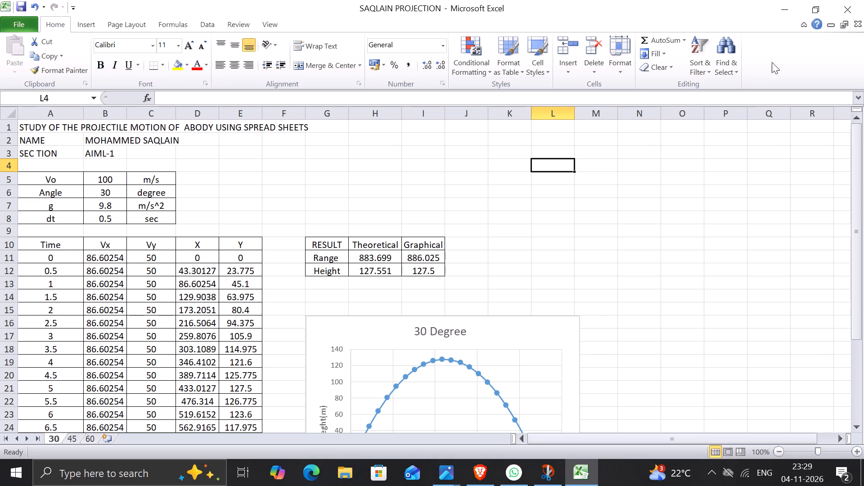
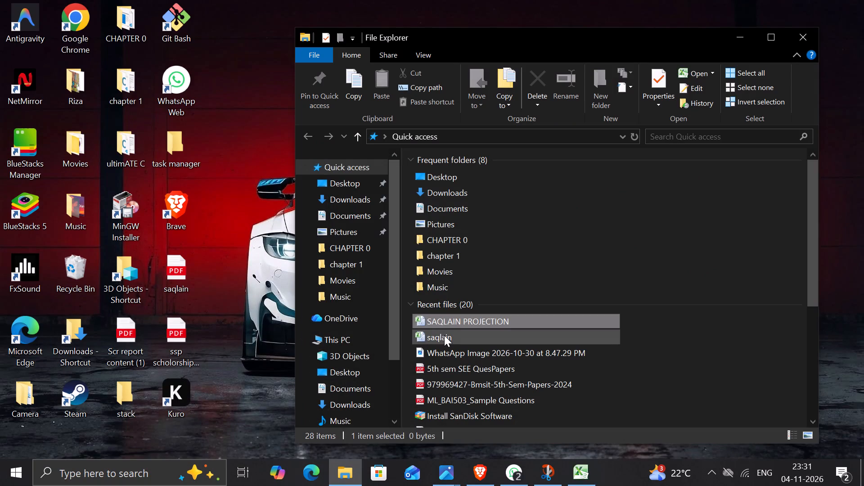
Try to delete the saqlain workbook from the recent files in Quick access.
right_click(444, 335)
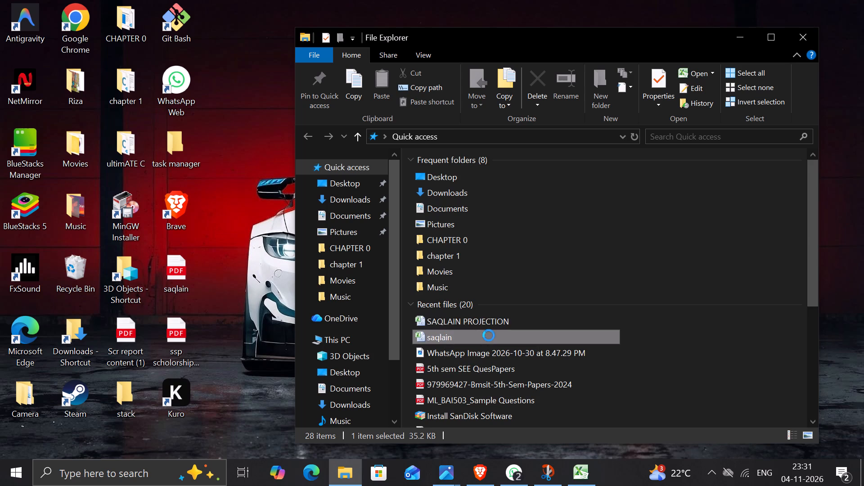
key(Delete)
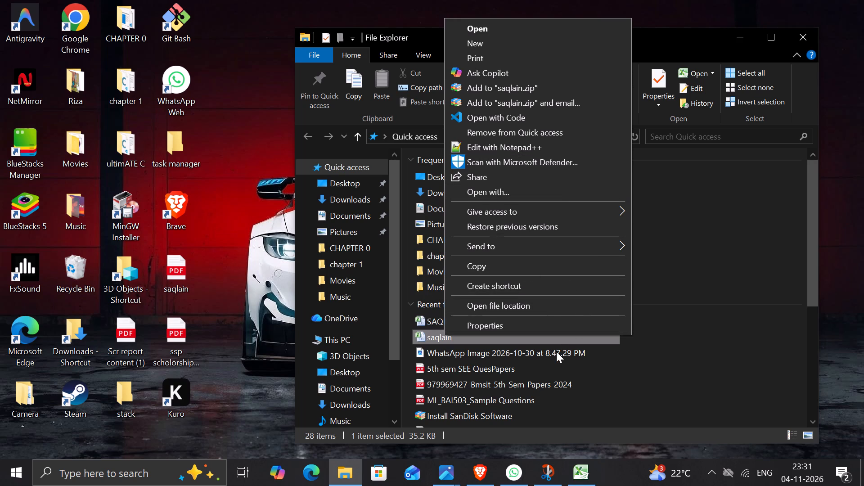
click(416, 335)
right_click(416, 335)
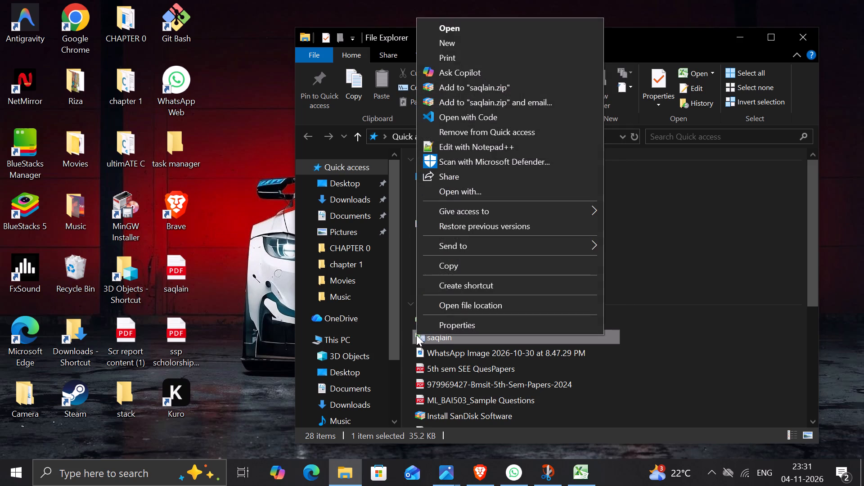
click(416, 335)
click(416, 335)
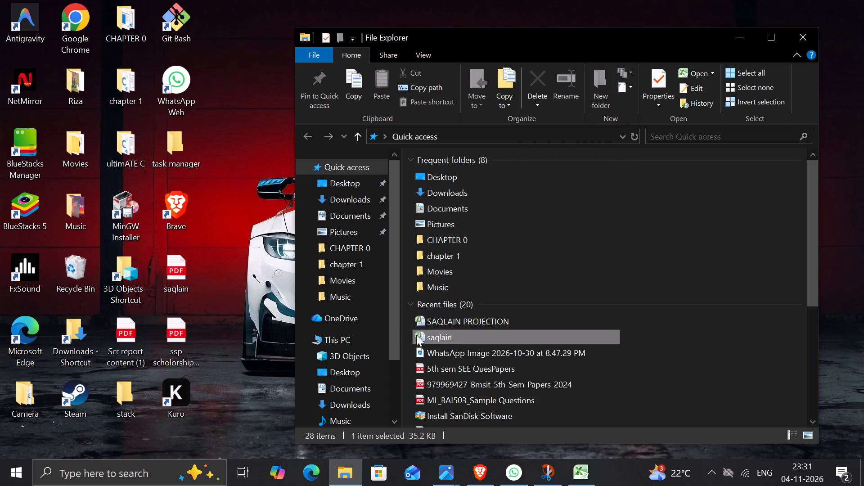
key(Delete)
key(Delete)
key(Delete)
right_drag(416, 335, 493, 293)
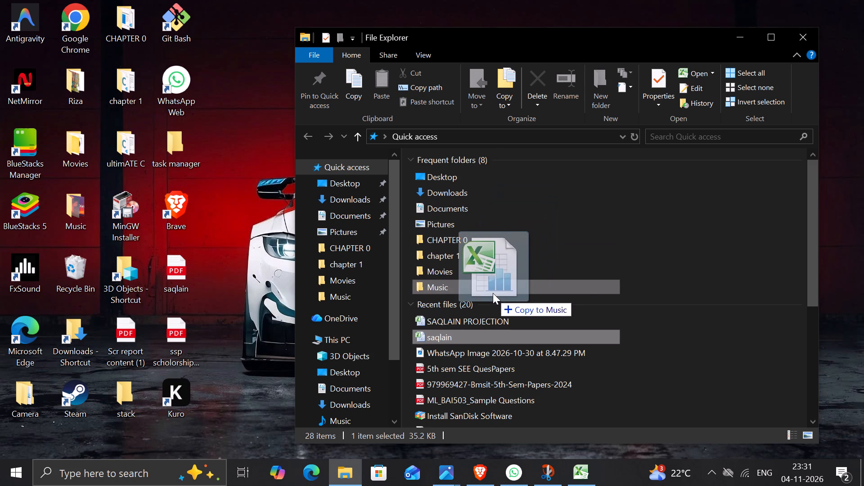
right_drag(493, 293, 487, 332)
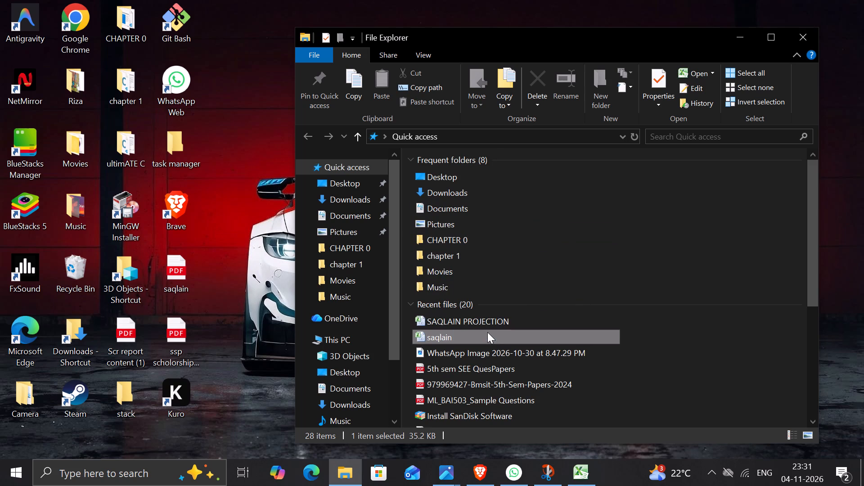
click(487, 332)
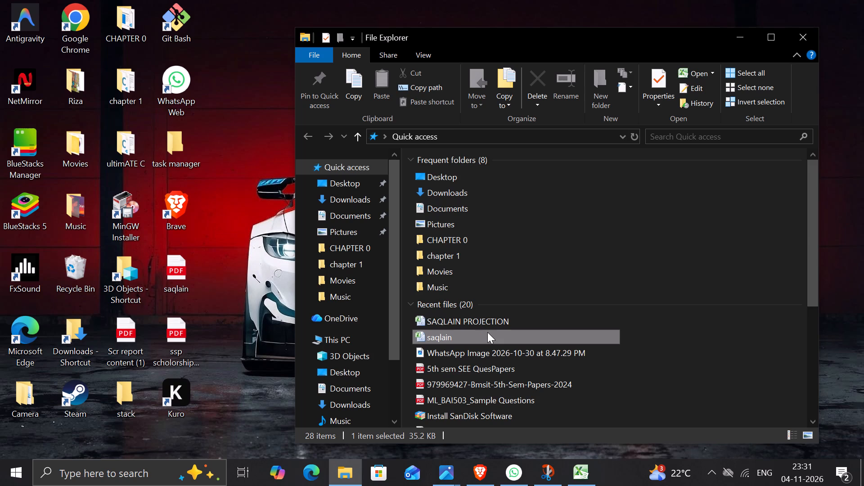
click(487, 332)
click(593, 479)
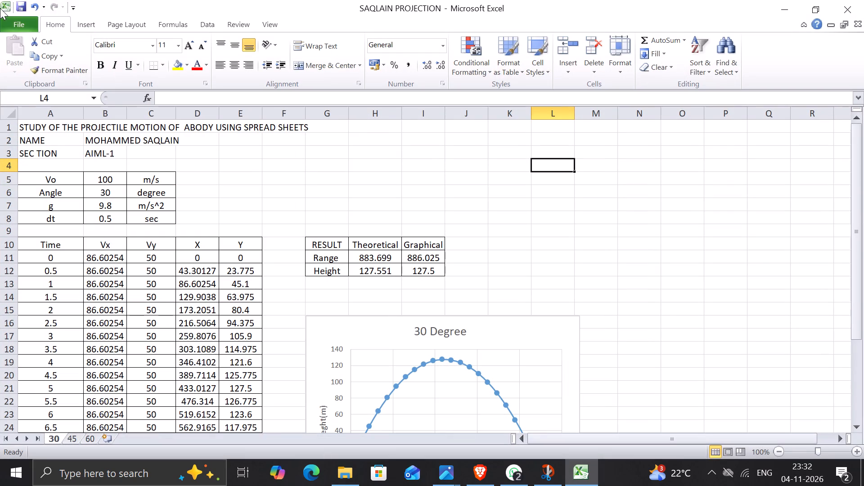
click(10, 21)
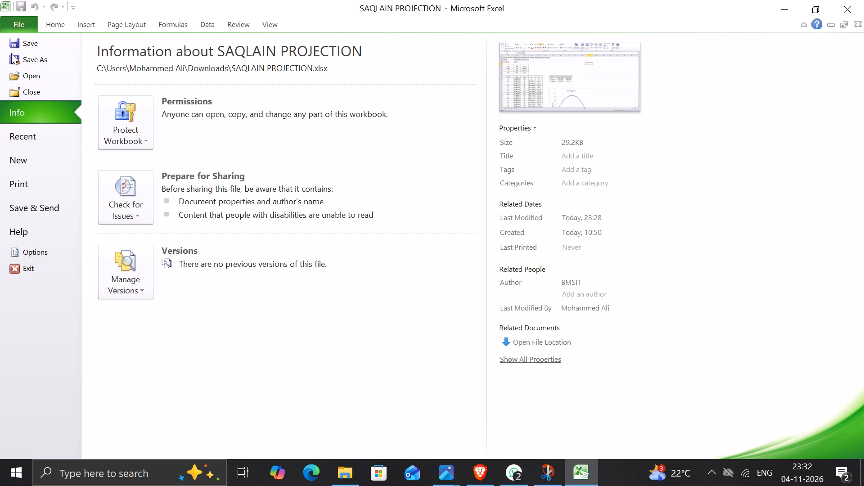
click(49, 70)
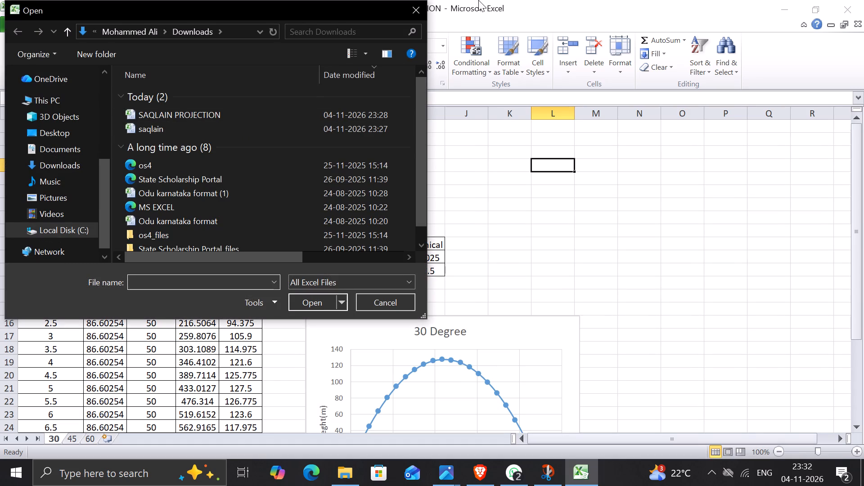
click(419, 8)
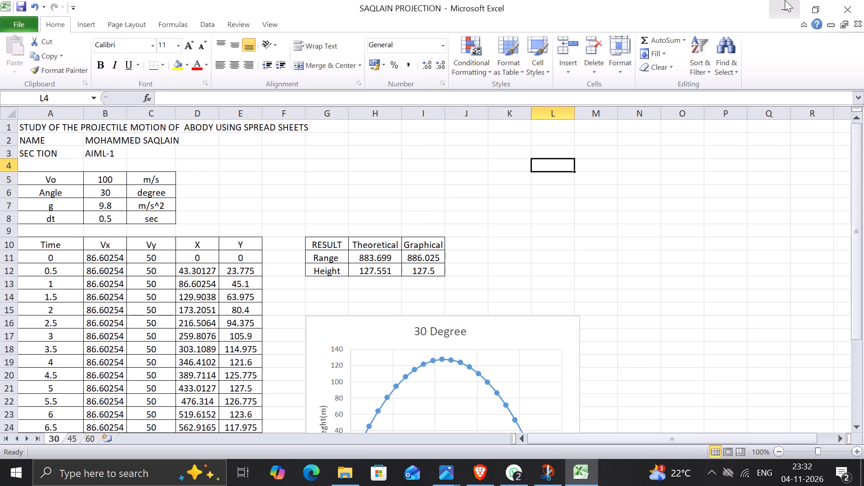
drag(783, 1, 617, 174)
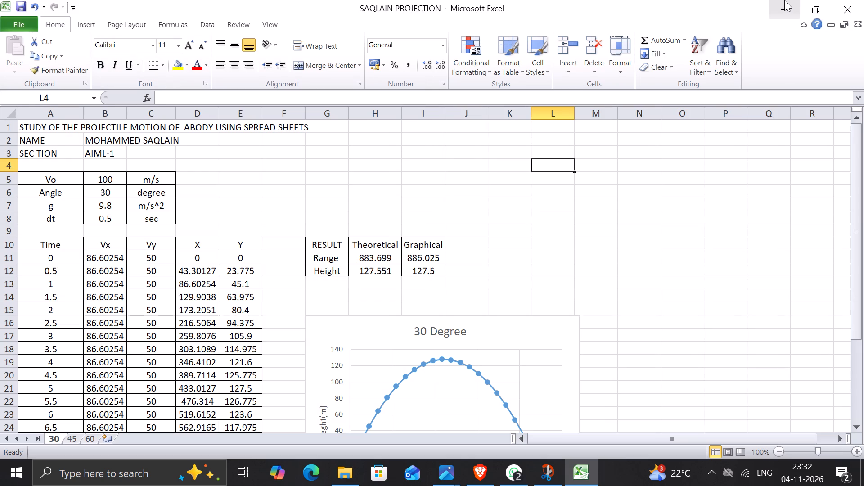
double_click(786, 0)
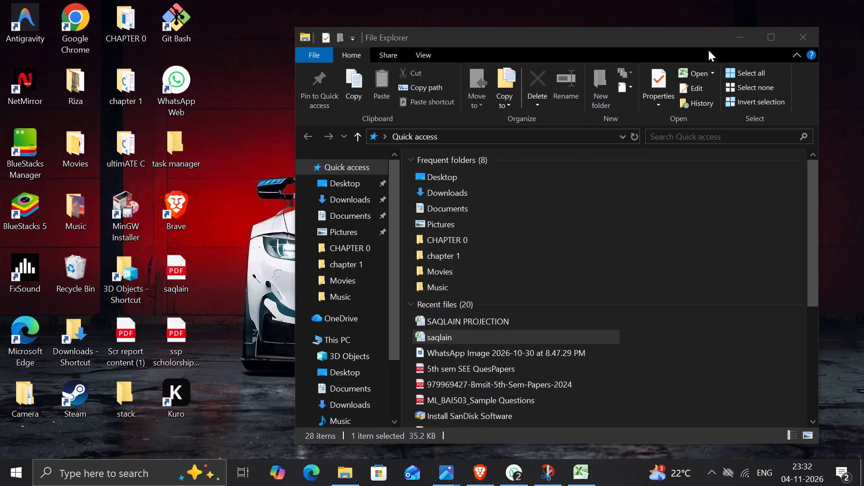
Maximize the File Explorer window and open the Desktop folder to look for the saqlain workbook.
click(765, 36)
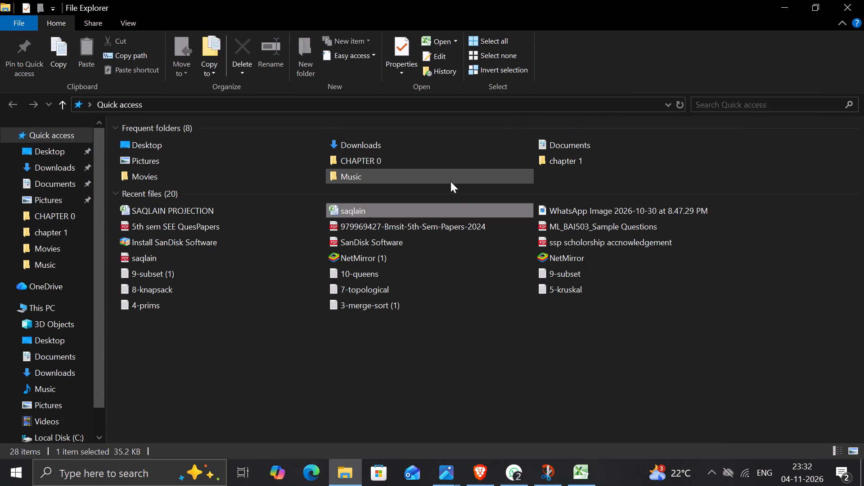
right_click(449, 207)
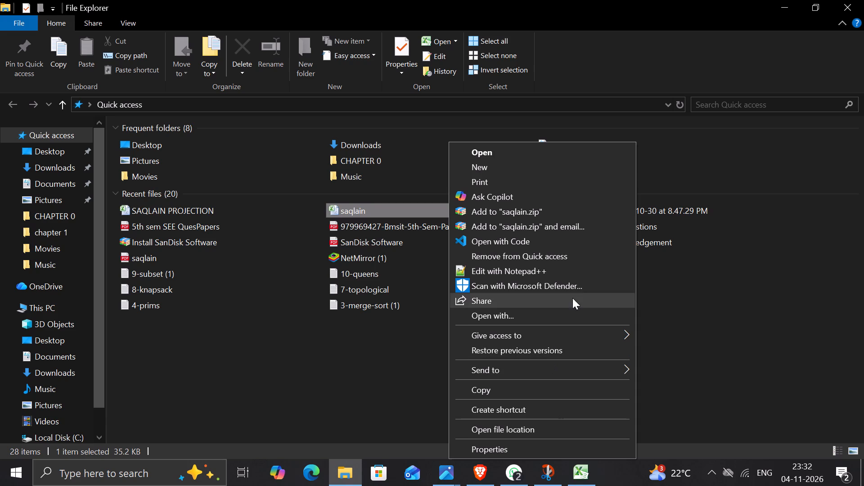
click(725, 247)
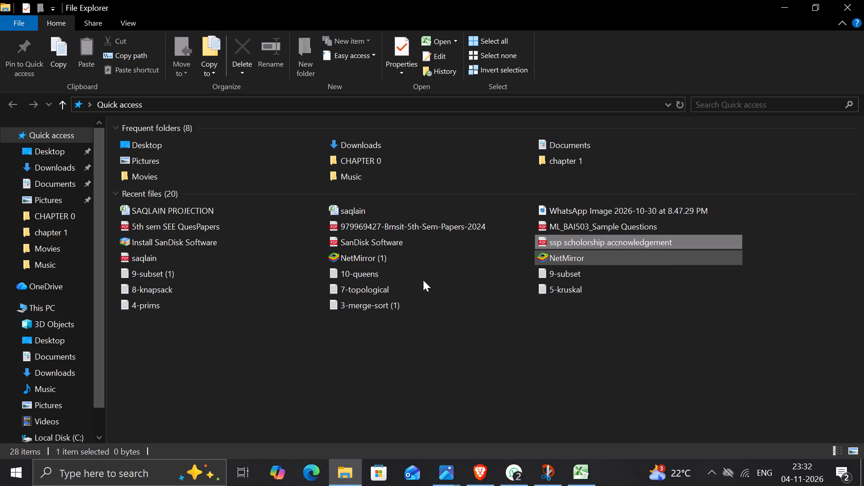
click(188, 153)
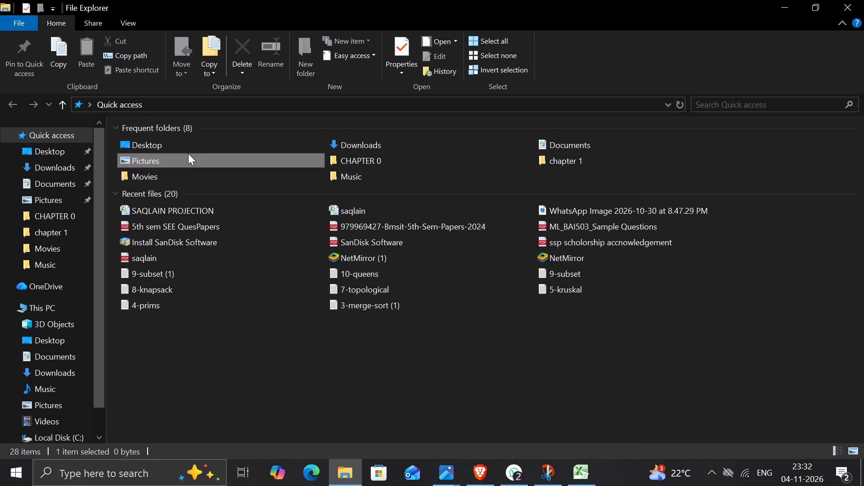
triple_click(184, 137)
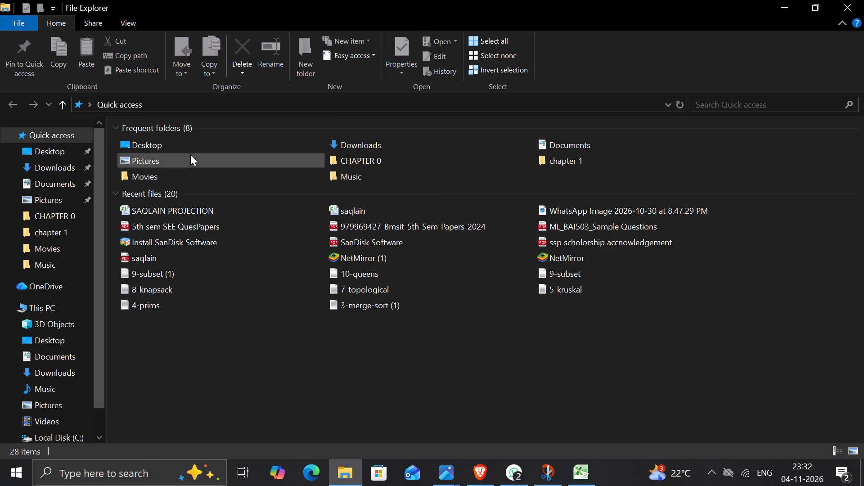
double_click(176, 139)
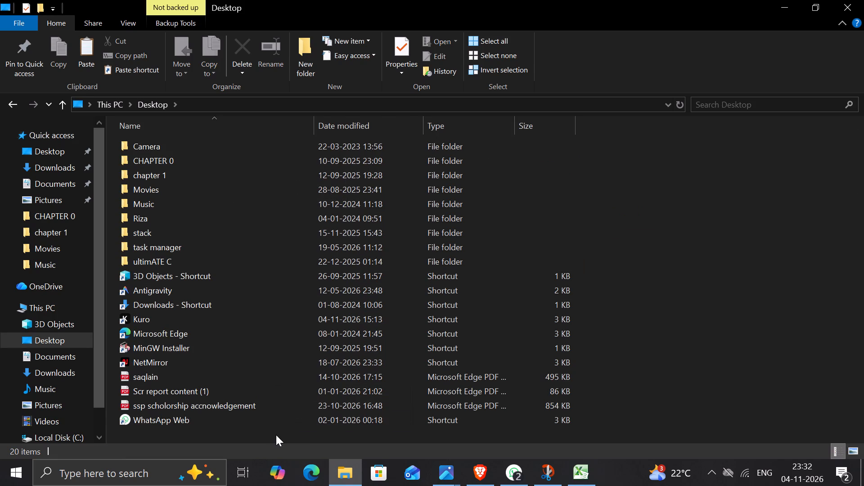
Open the saqlain PDF from the Desktop folder to check its contents, and close it.
double_click(250, 370)
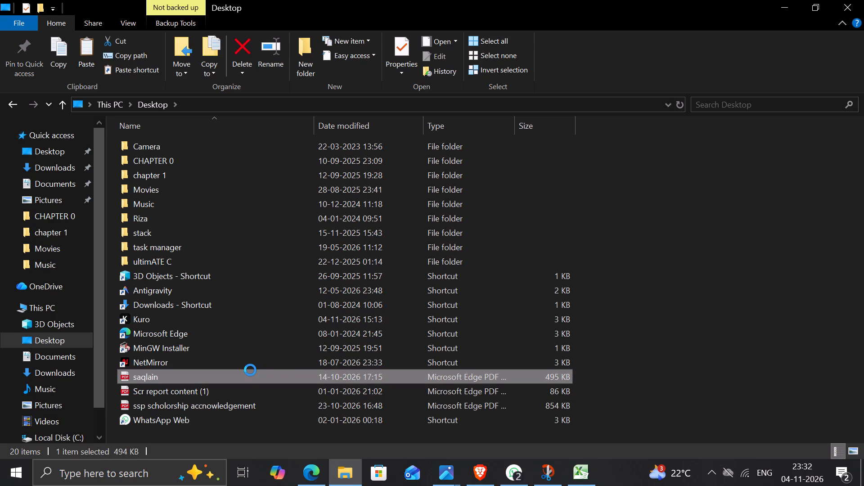
right_click(312, 375)
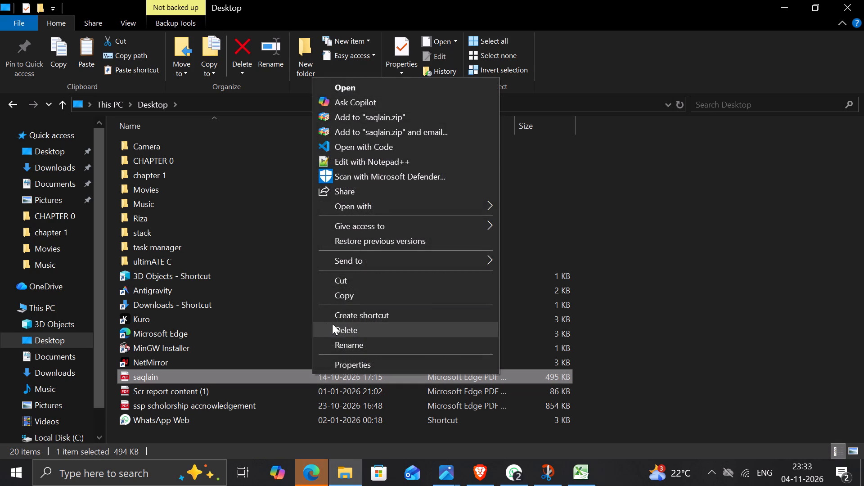
click(399, 79)
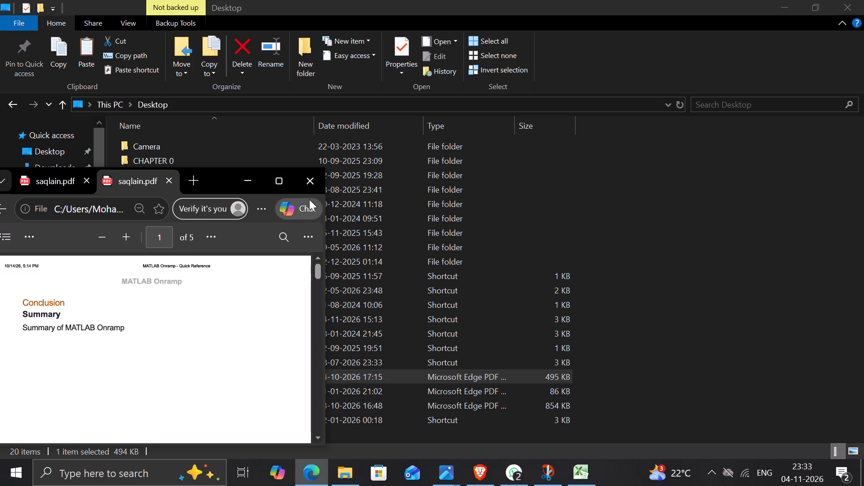
click(312, 187)
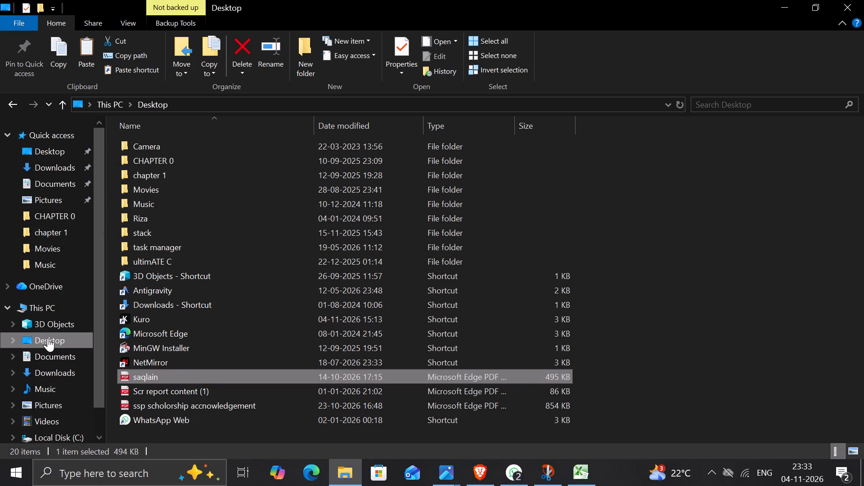
Return to Quick access and remove the saqlain Excel workbook from its recent files.
click(61, 354)
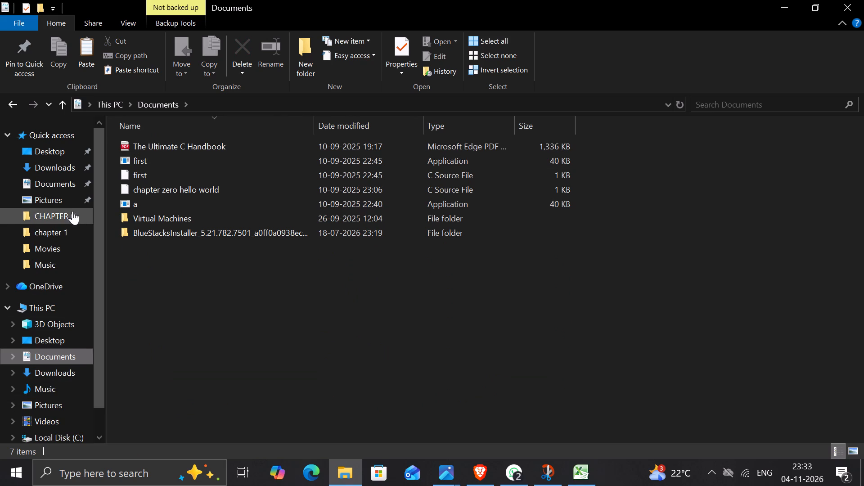
click(74, 155)
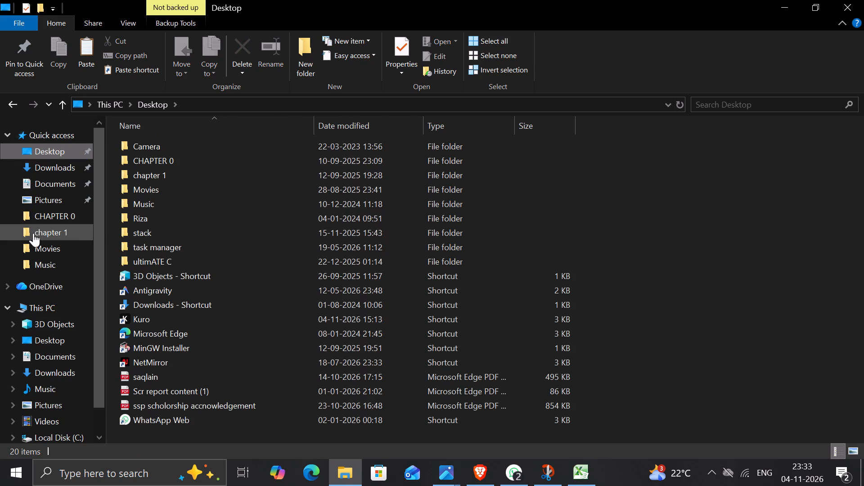
click(63, 130)
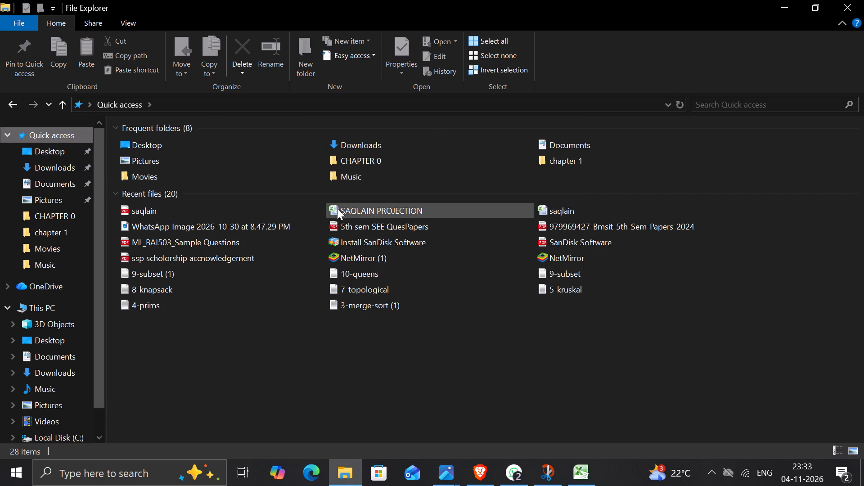
right_click(548, 211)
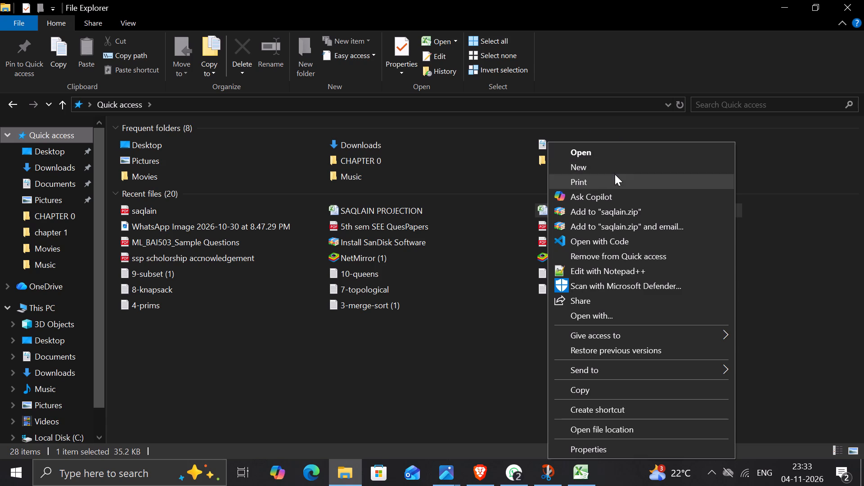
click(604, 261)
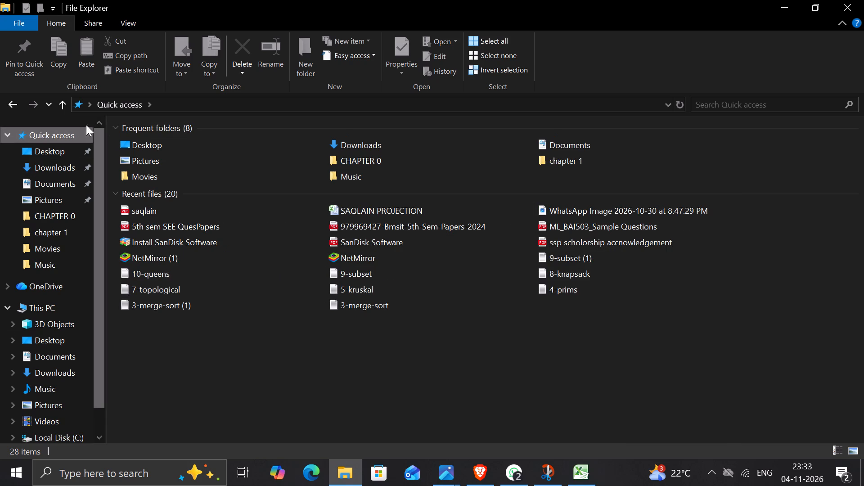
Search the Desktop folder for SA.
click(42, 156)
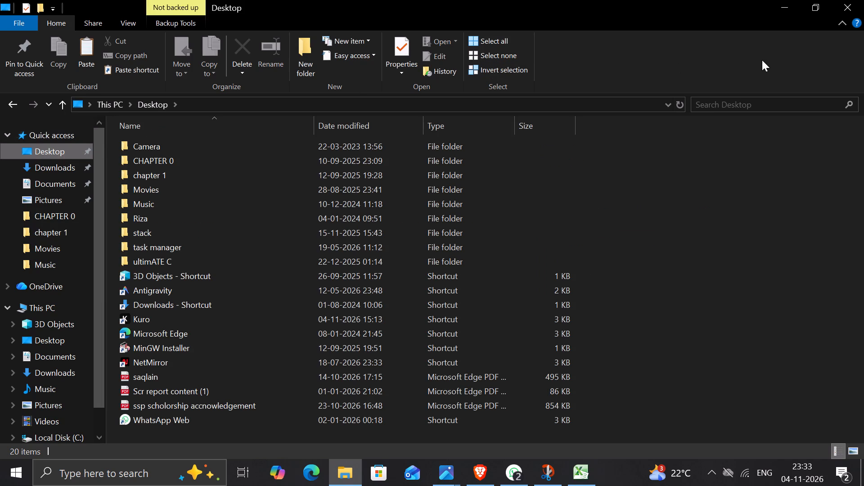
click(718, 106)
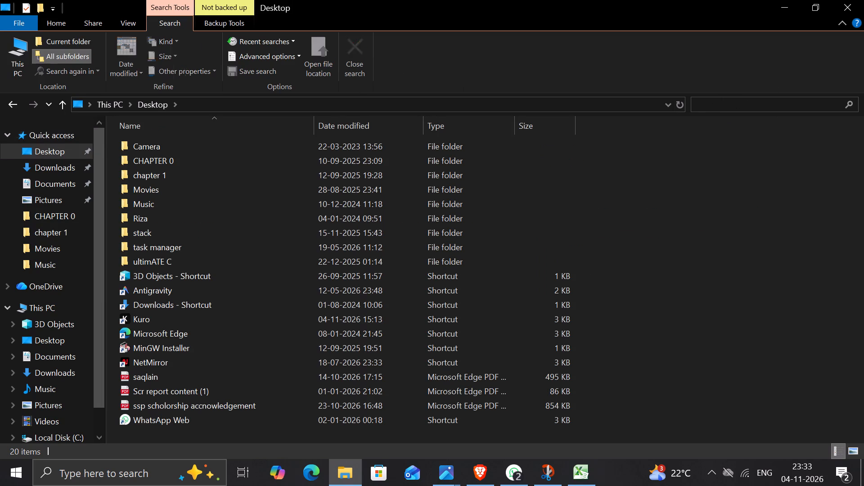
text(SA)
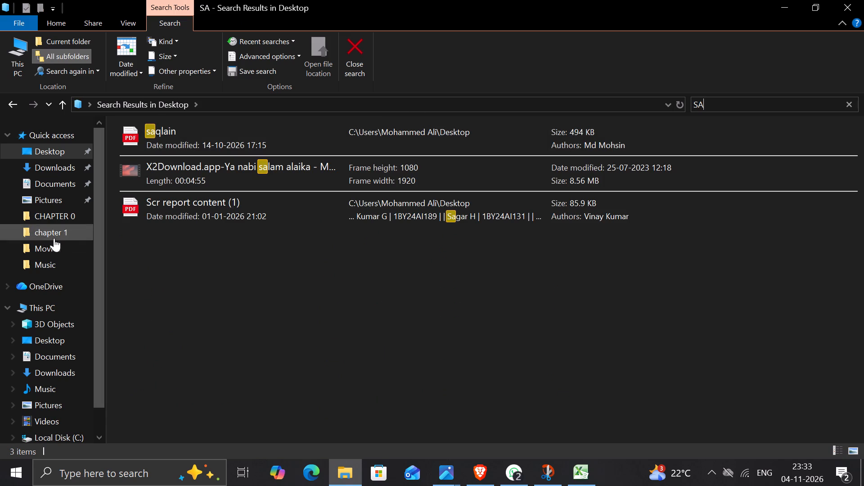
Delete the saqlain Excel workbook from the Downloads folder.
click(66, 174)
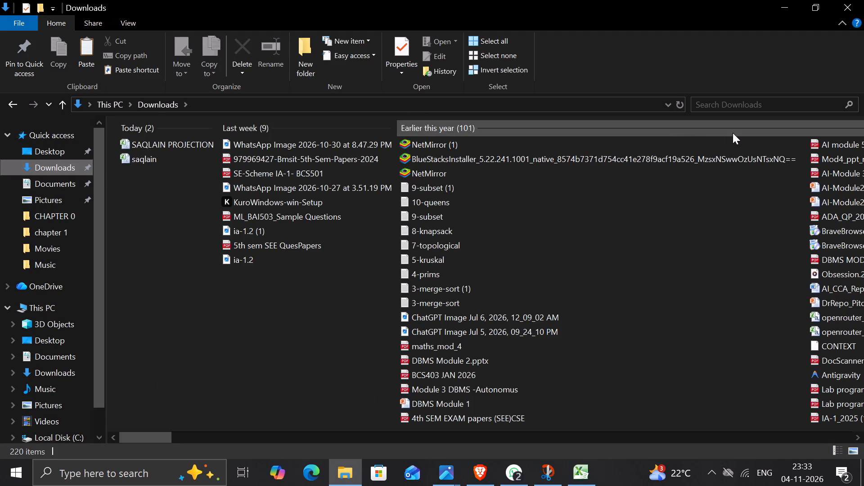
right_click(139, 153)
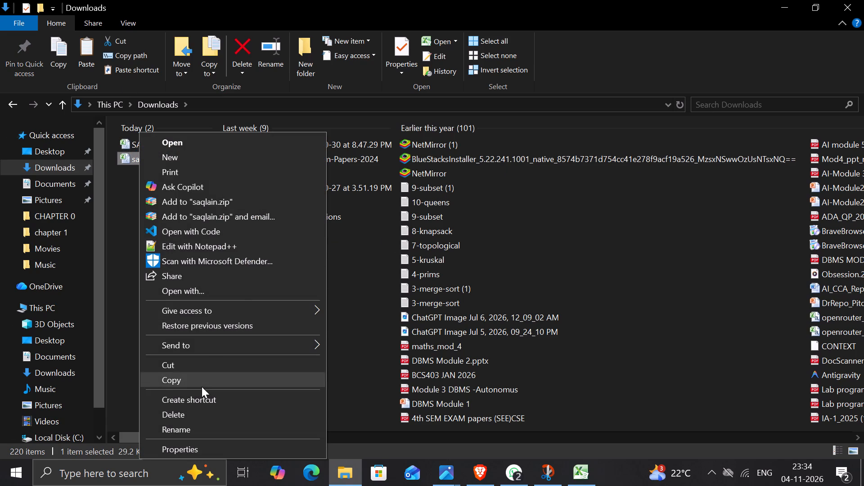
click(203, 413)
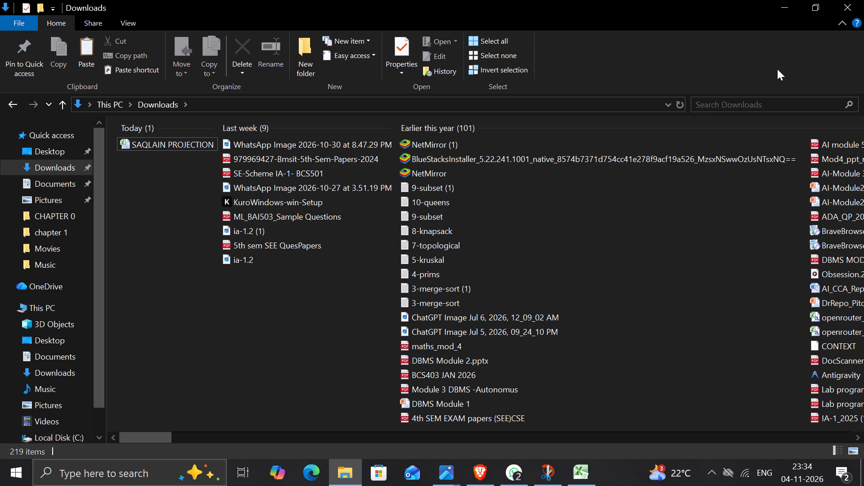
Close File Explorer and switch back to the SAQLAIN PROJECTION workbook in Excel.
click(839, 11)
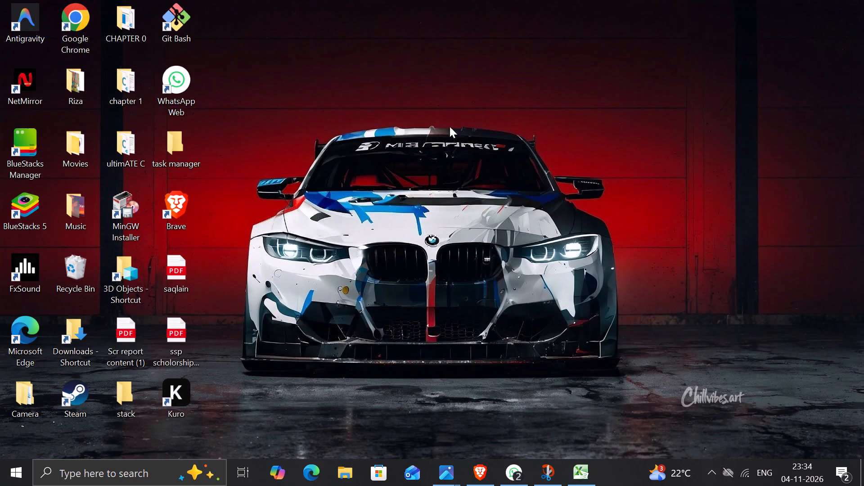
click(580, 475)
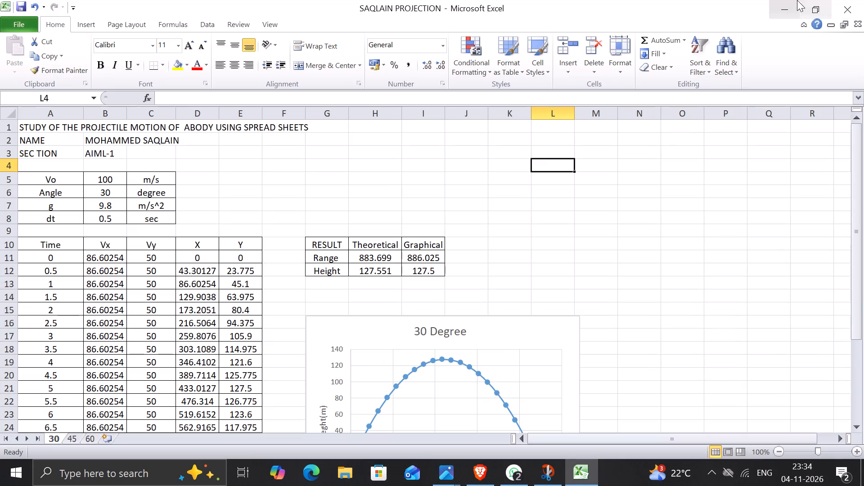
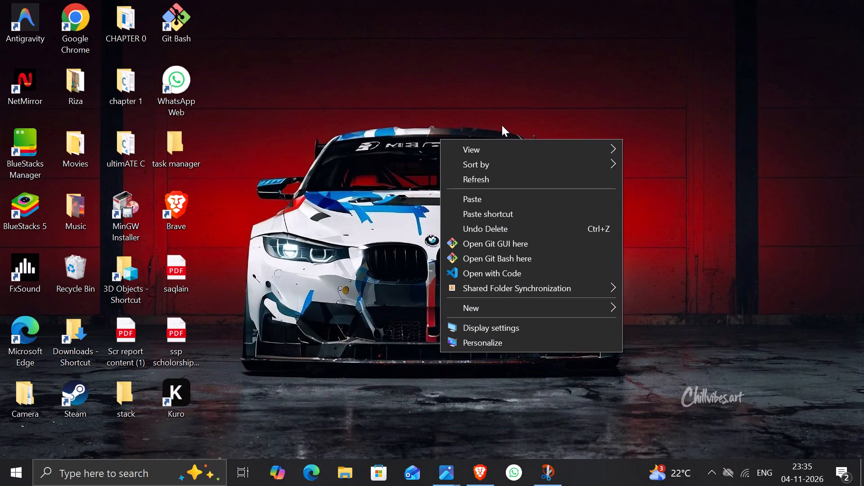
Refresh the Windows desktop.
click(507, 181)
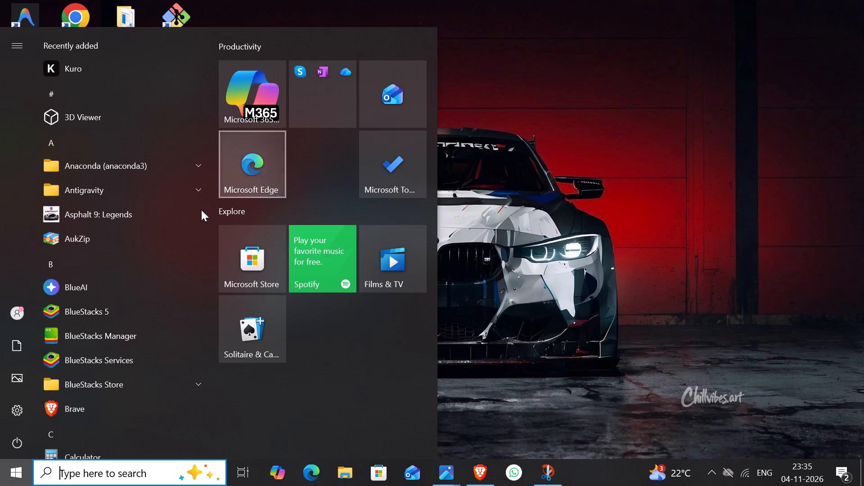
Show the Windows power options for locking, sleeping, shutting down or restarting the computer.
click(9, 444)
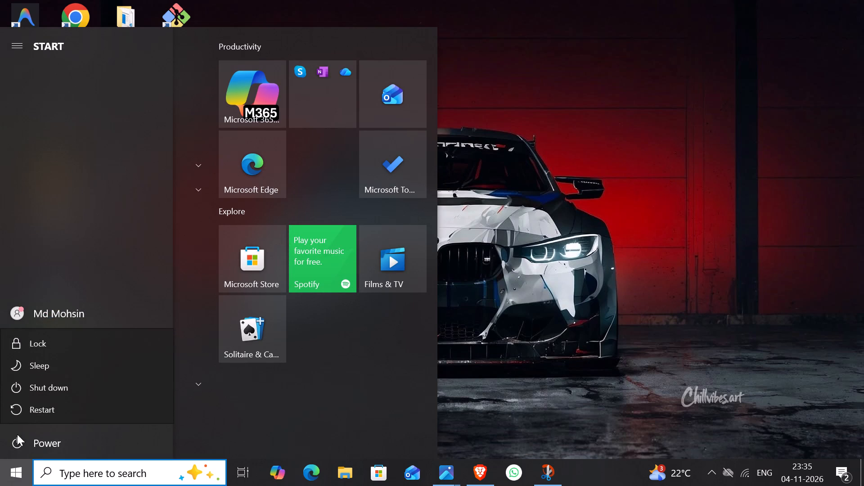
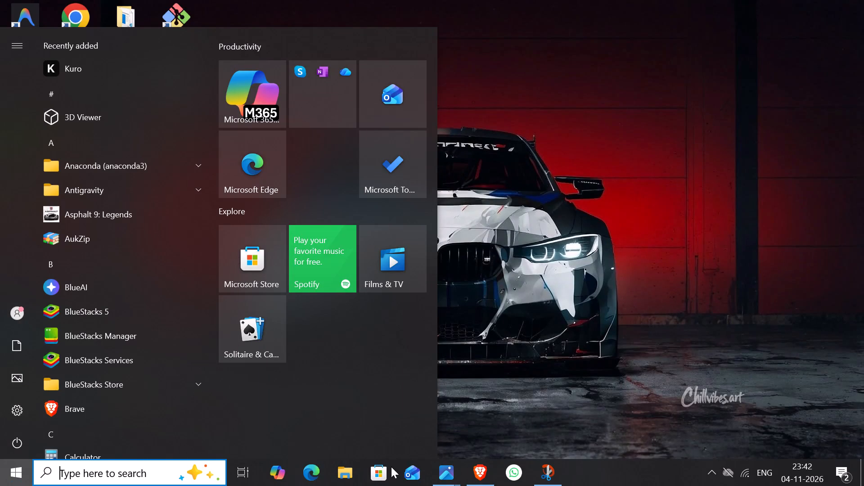
Dismiss the Start menu and refresh the Windows desktop.
click(467, 411)
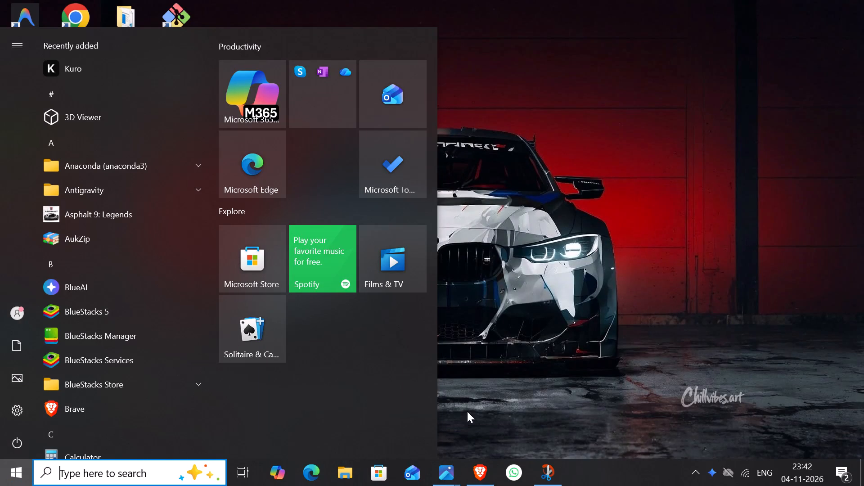
click(467, 411)
right_click(467, 411)
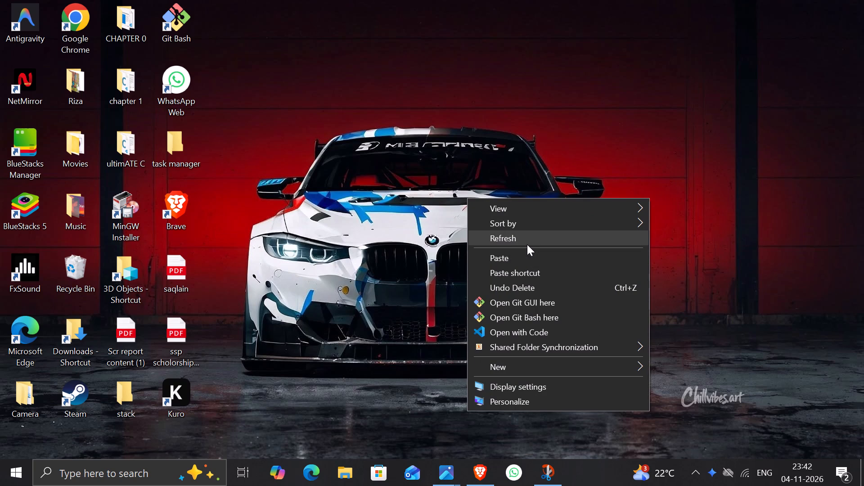
click(527, 244)
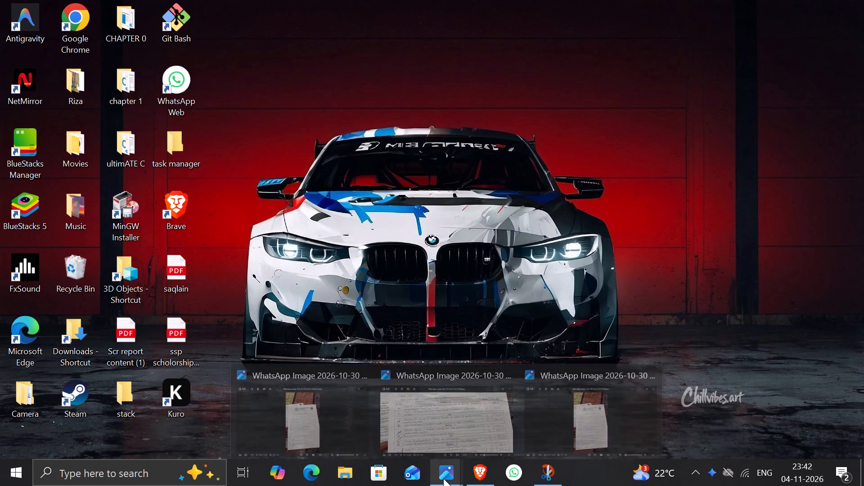
Show the computer's power options for locking, sleeping, shutting down or restarting.
click(3, 485)
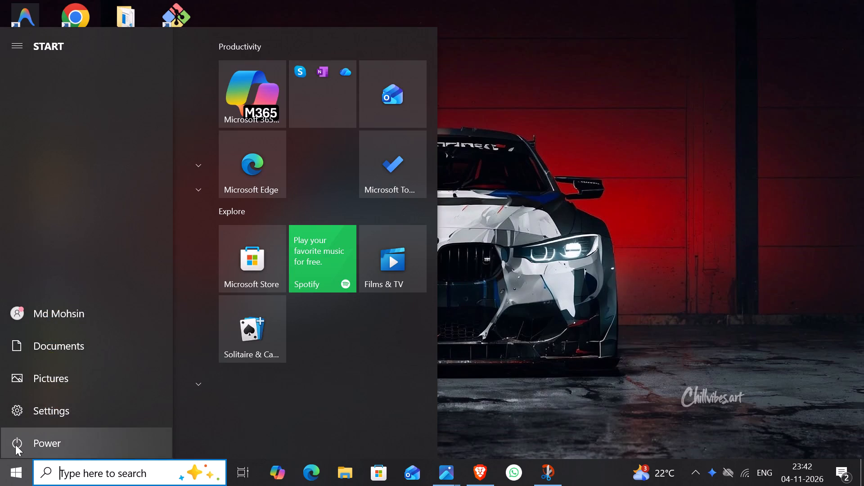
click(15, 445)
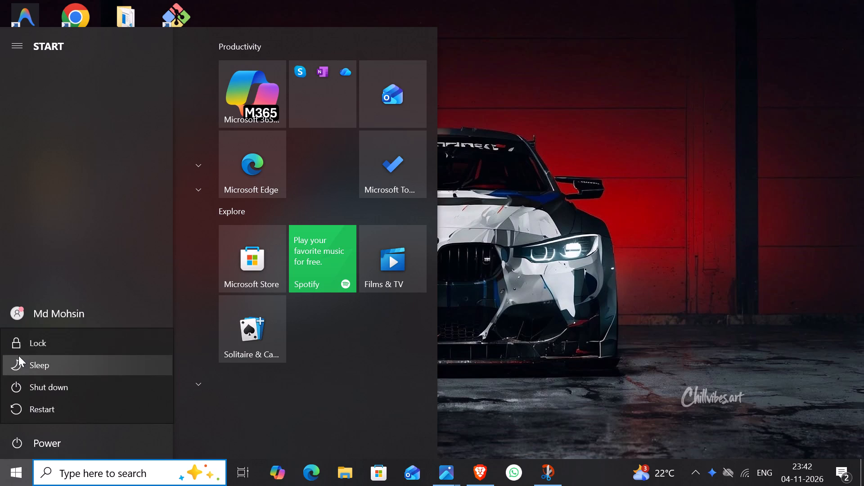
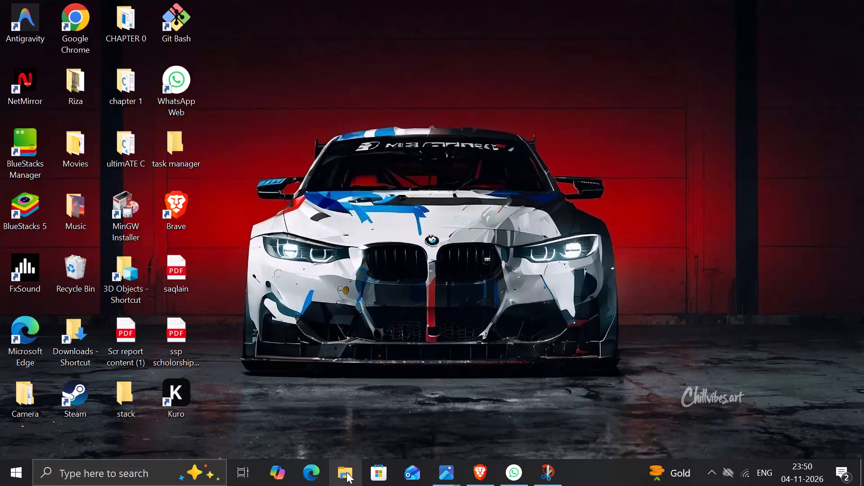
Switch to File Explorer in a maximized window and open the SAQLAIN PROJECTION workbook from the Downloads folder.
double_click(346, 472)
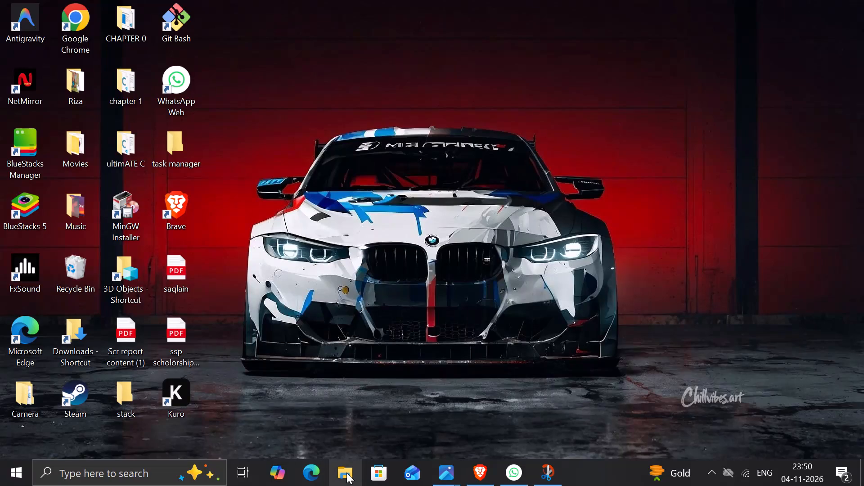
click(346, 472)
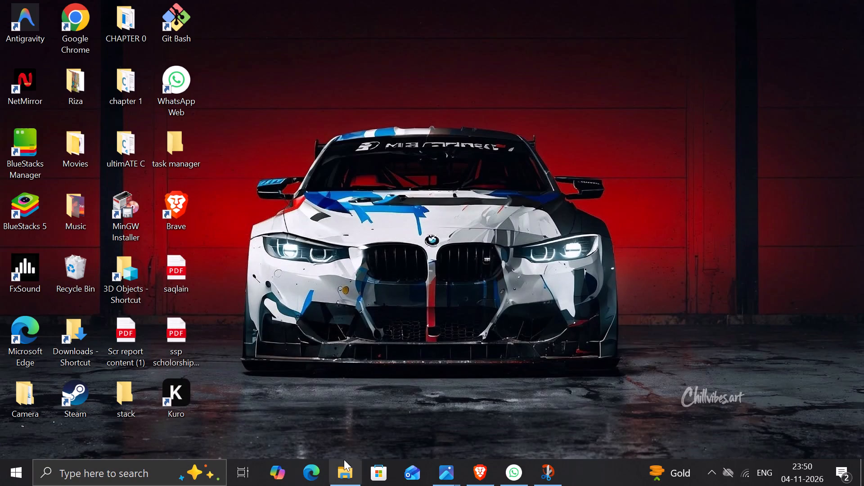
double_click(359, 465)
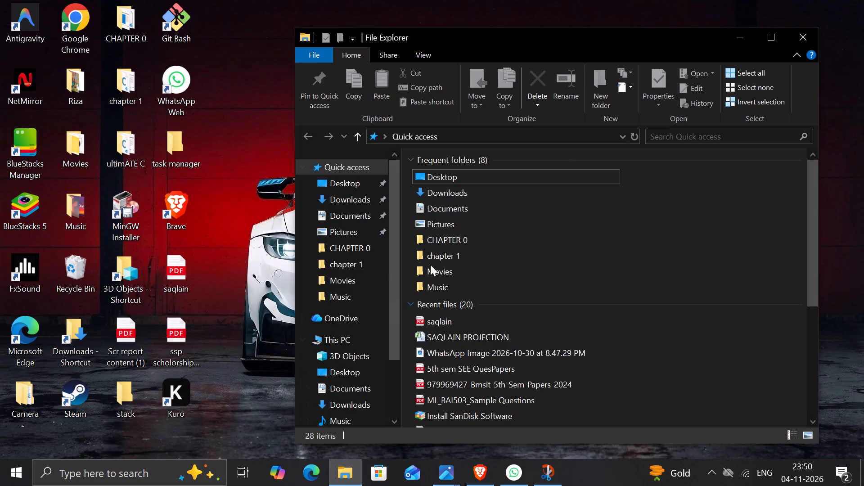
click(770, 36)
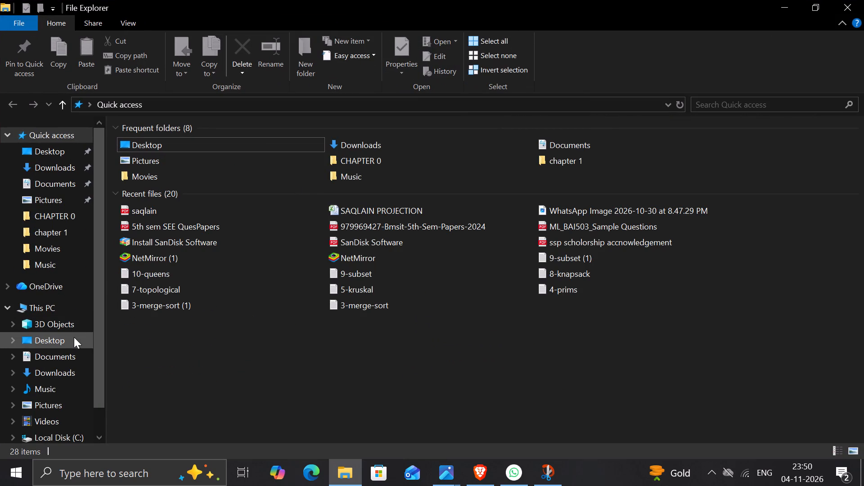
double_click(80, 363)
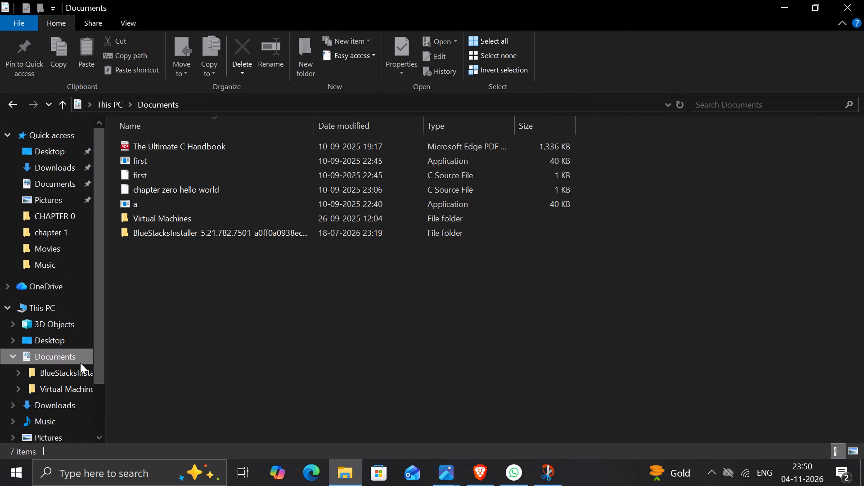
double_click(72, 166)
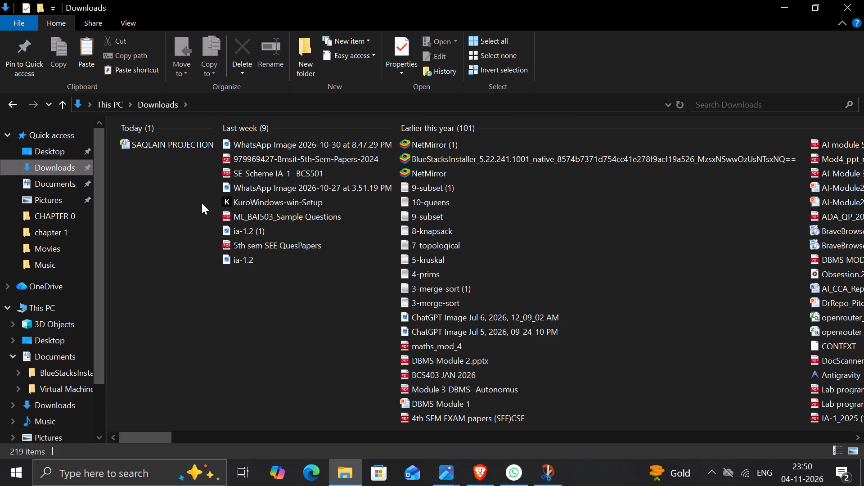
double_click(194, 145)
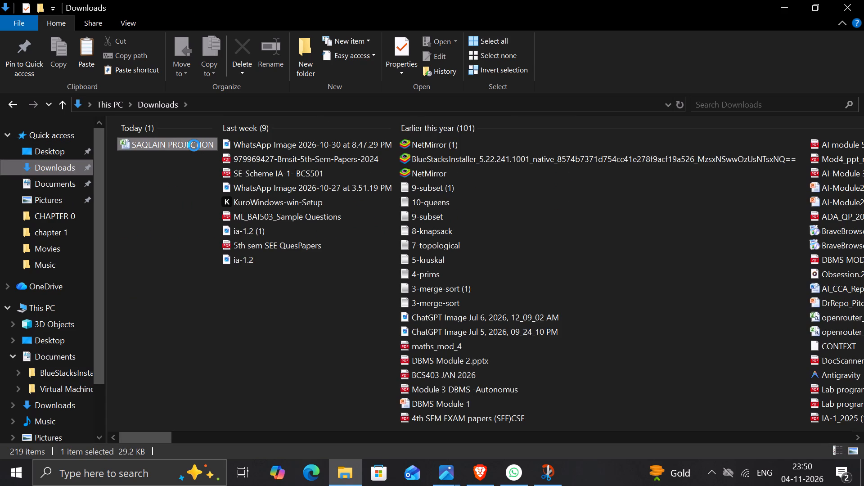
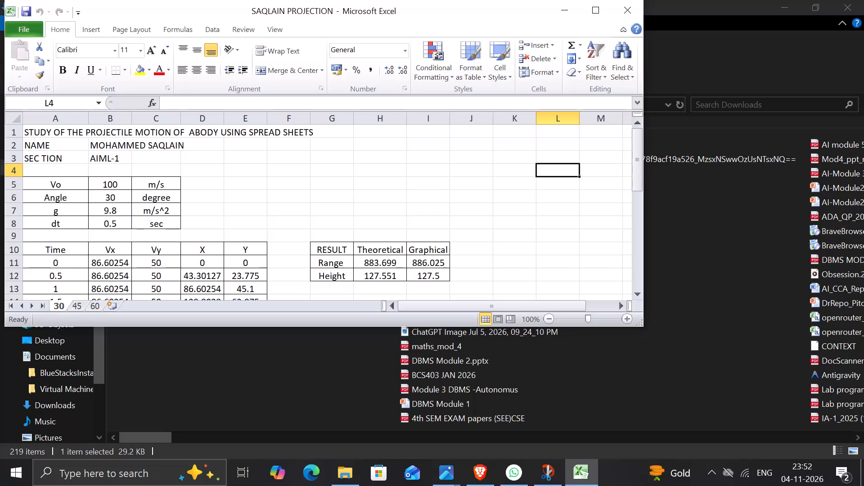
On the 30 sheet, enter the labels "USN No." in E2 and "DATE" in E3.
click(258, 144)
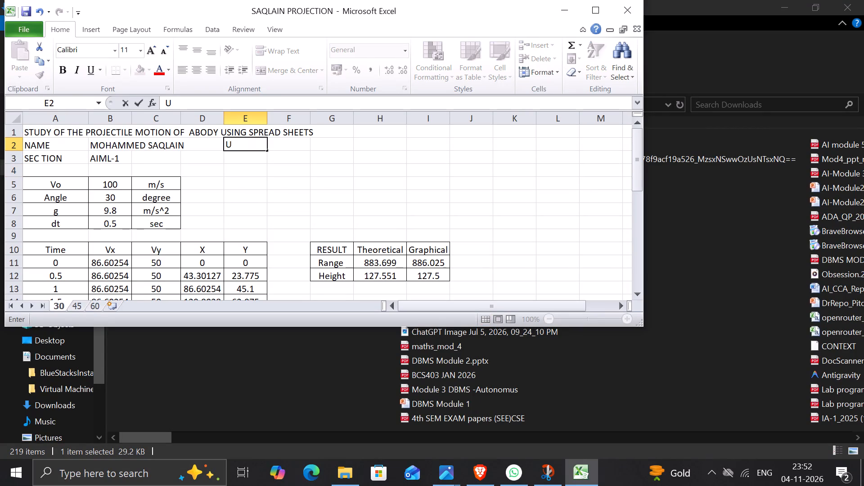
text(o.)
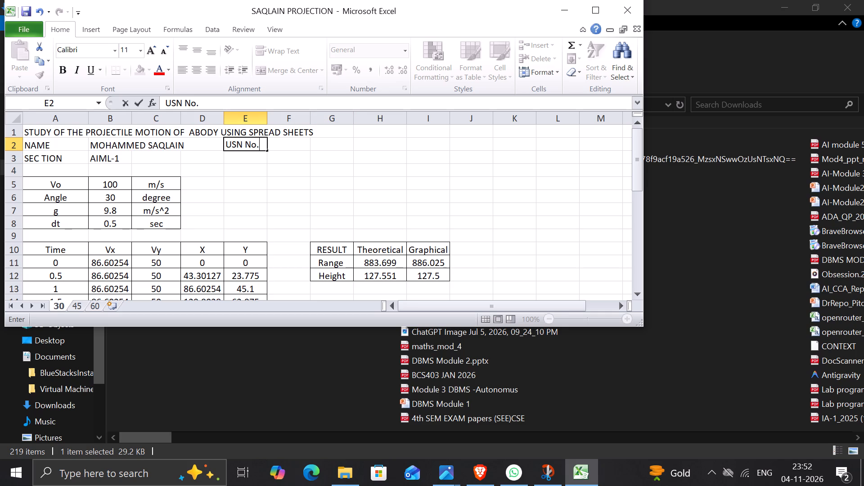
click(243, 159)
key(d)
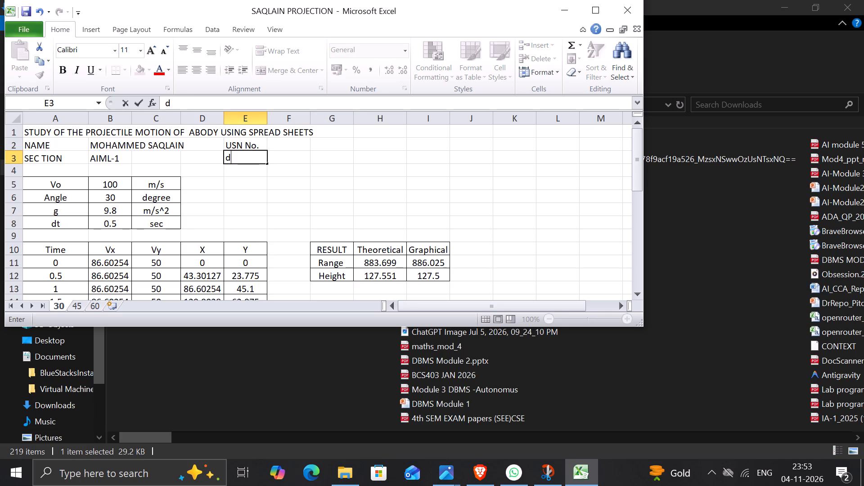
text(DATE)
Maximize the workbook window and copy the student's USN from F2 of the 60 sheet into F2 of the 30 sheet.
click(588, 1)
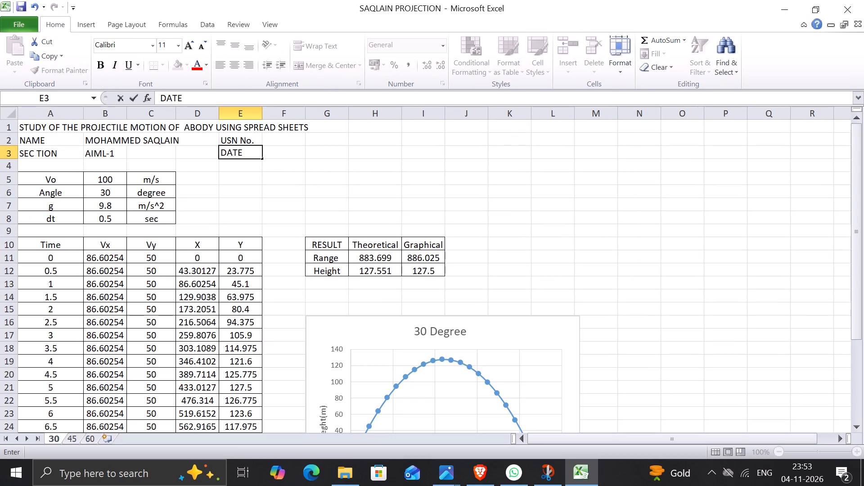
click(90, 439)
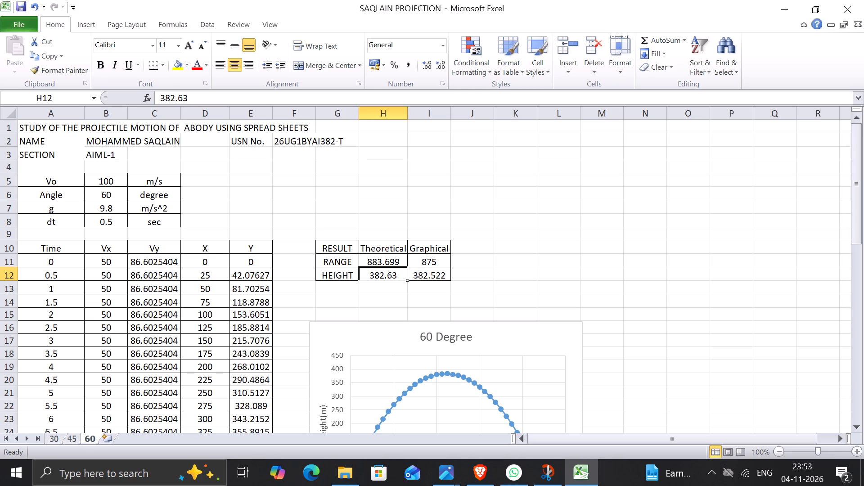
click(276, 142)
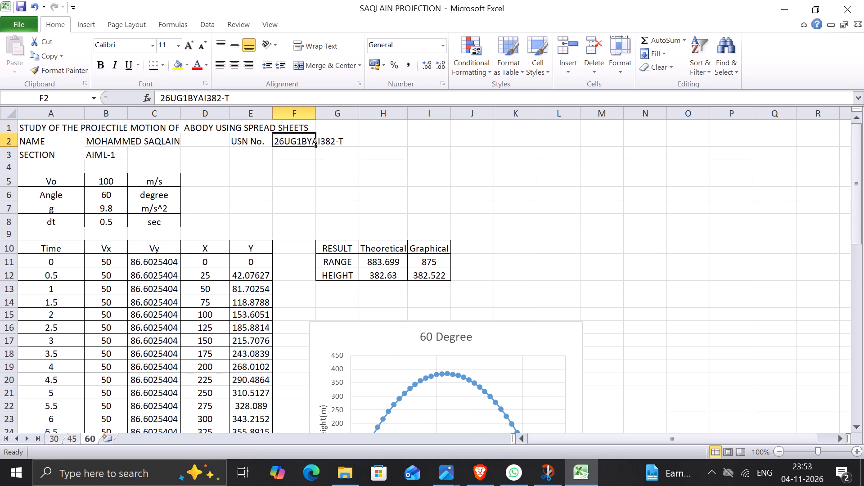
double_click(276, 142)
drag(276, 142, 315, 139)
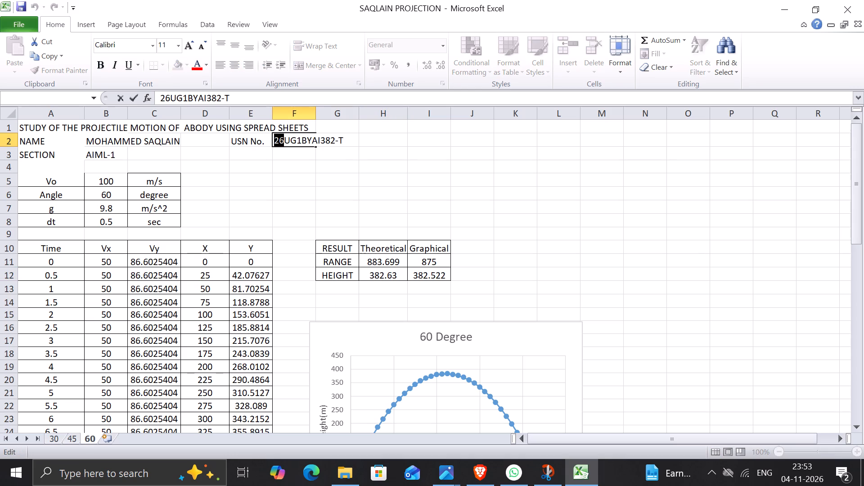
drag(315, 139, 370, 140)
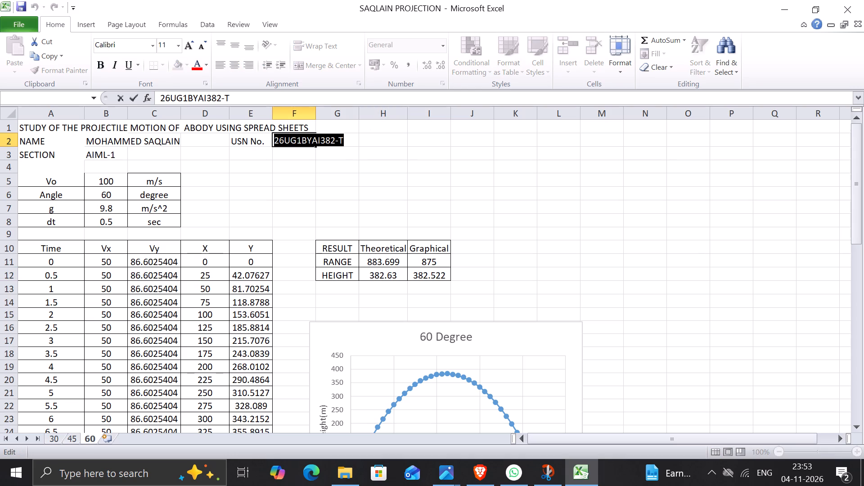
key(ctrl+c)
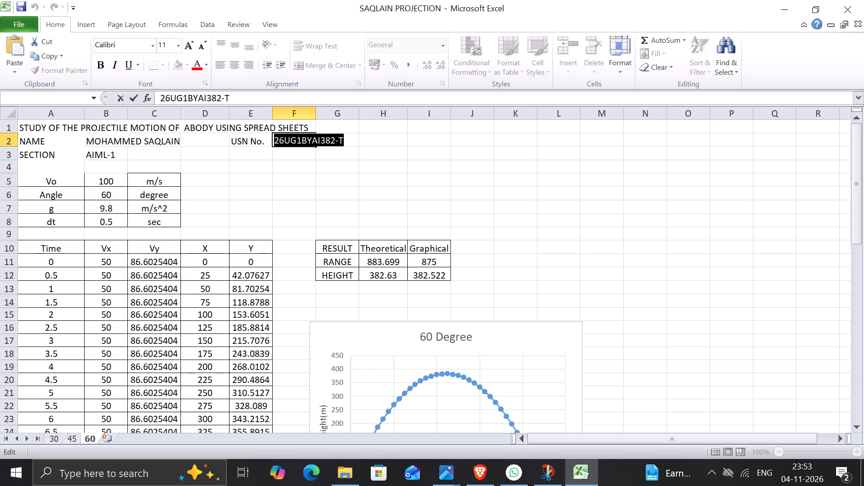
click(51, 434)
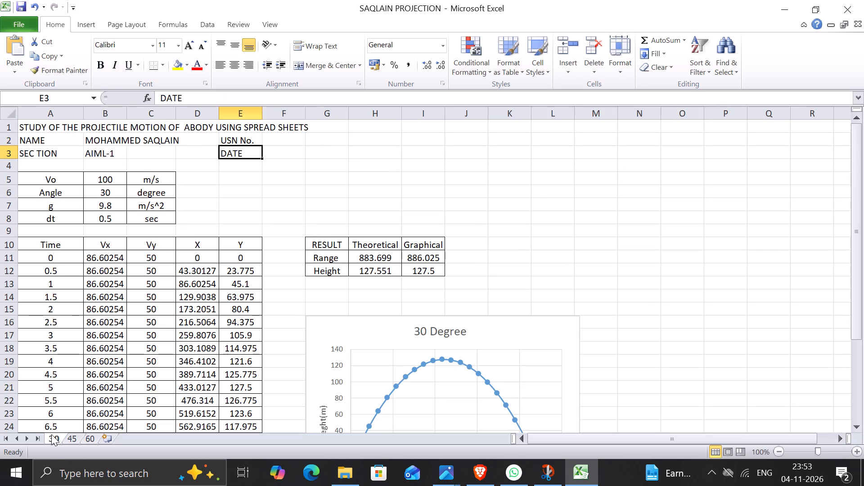
click(289, 138)
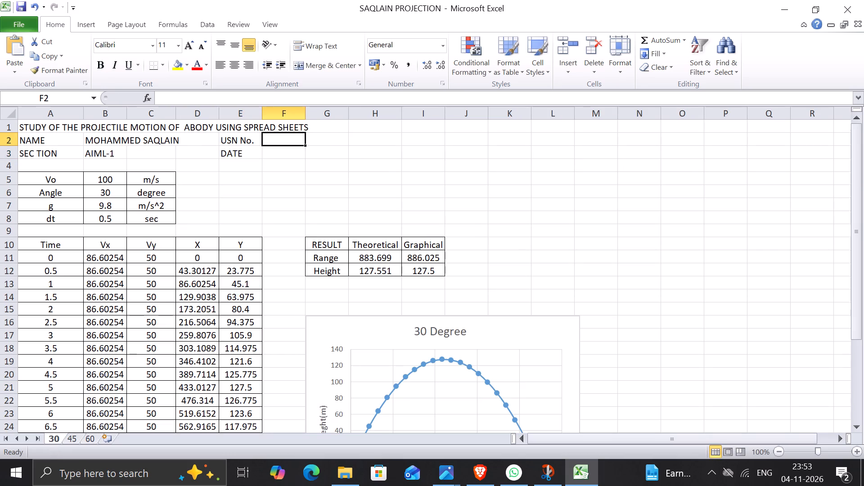
click(289, 138)
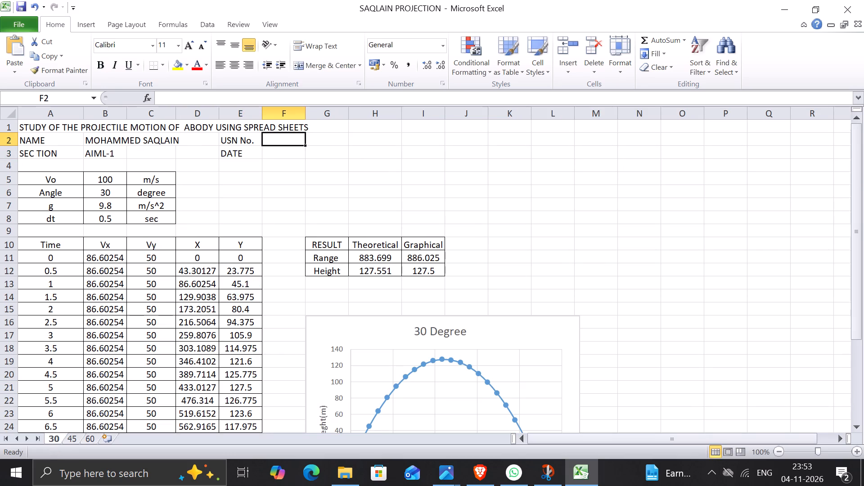
click(288, 139)
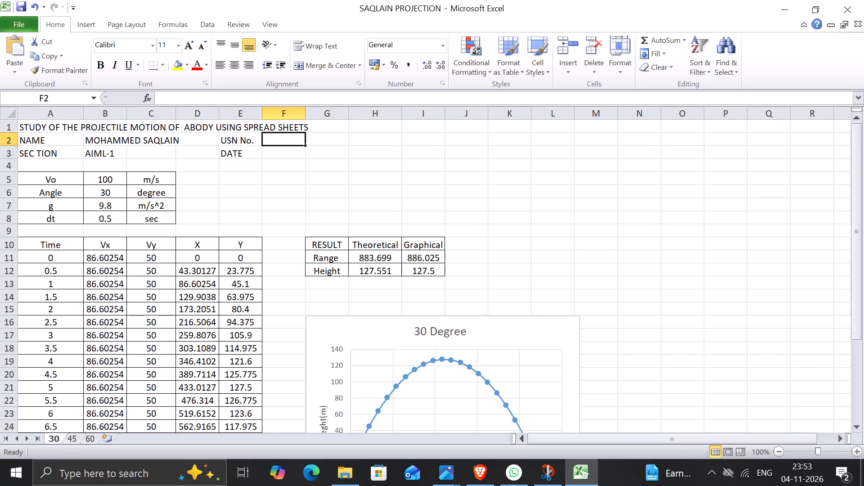
double_click(288, 139)
key(ctrl+v)
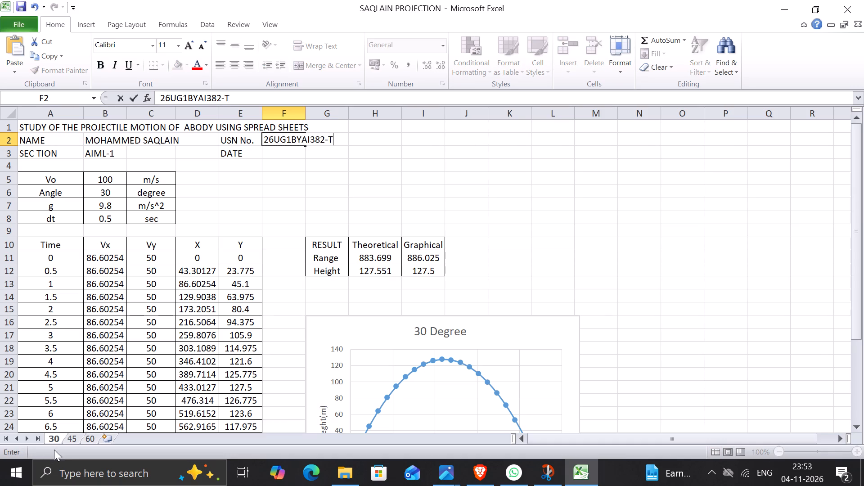
Paste the copied student USN into cell F2 of the 45 sheet.
click(73, 443)
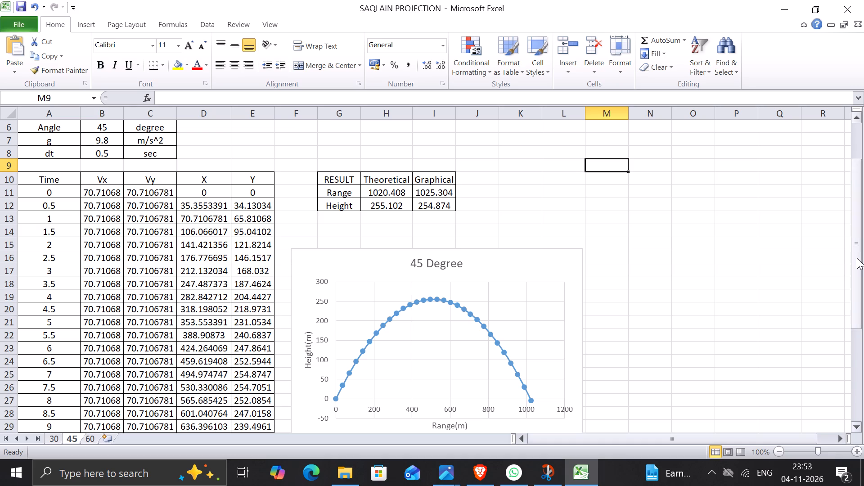
drag(857, 259, 855, 171)
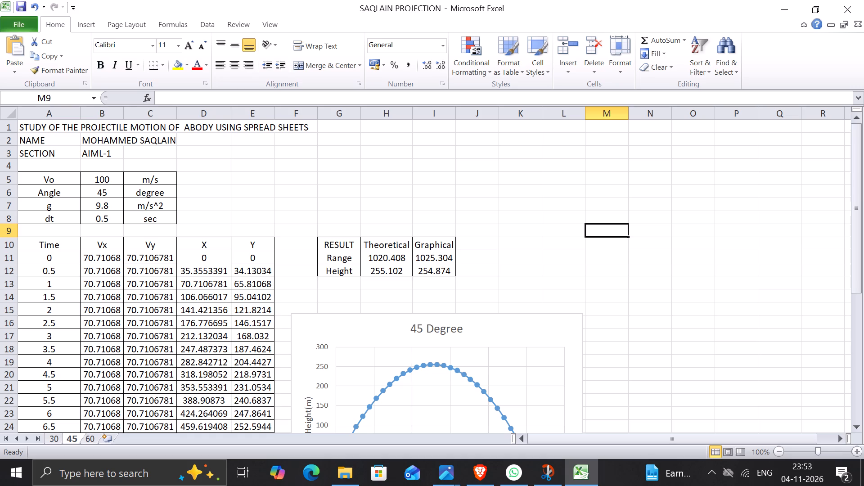
click(56, 442)
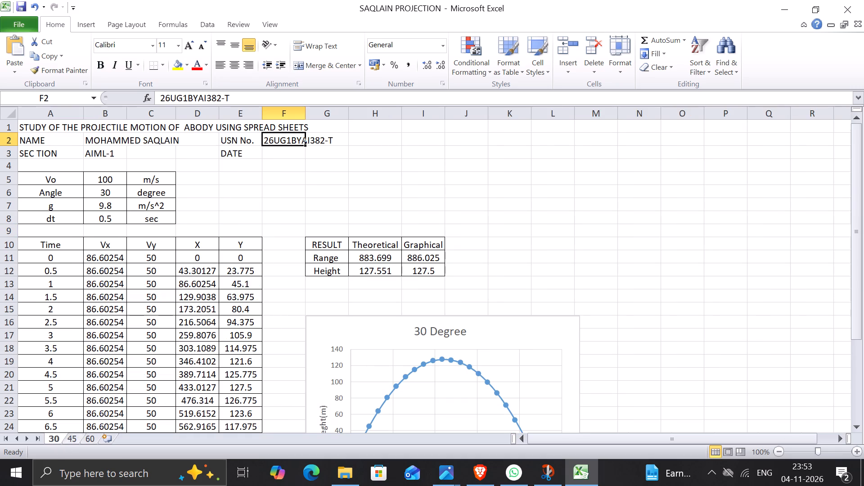
drag(72, 443, 172, 373)
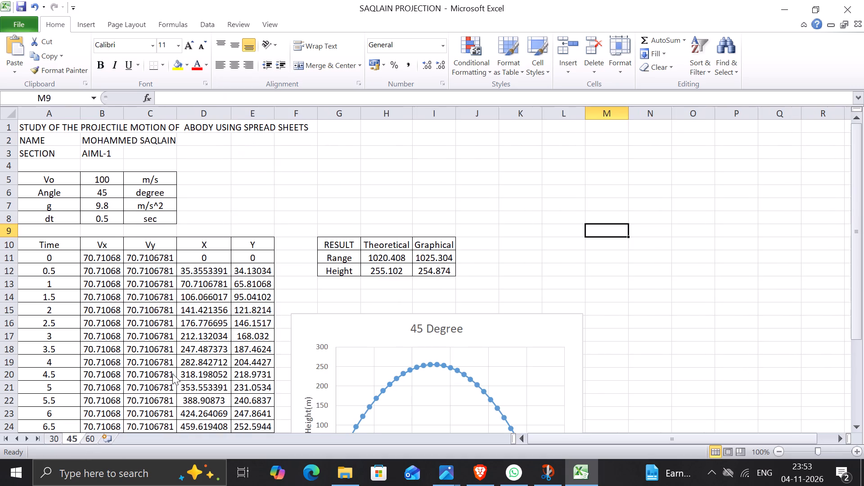
drag(172, 373, 278, 311)
click(301, 142)
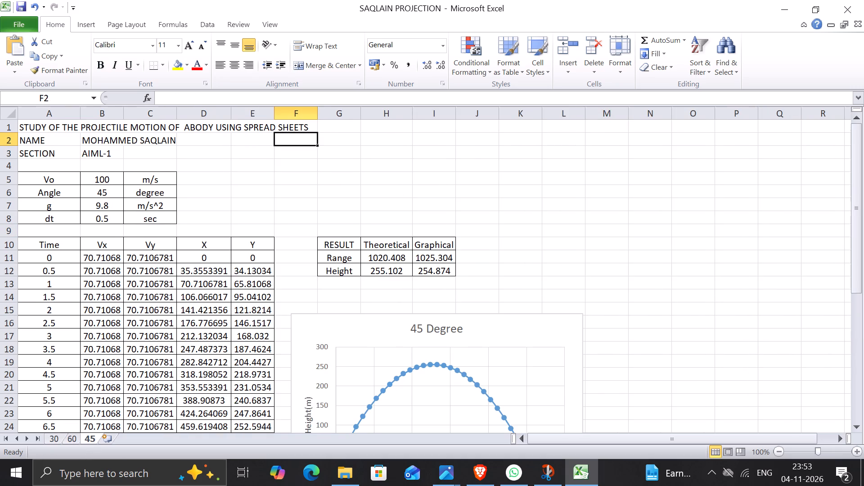
double_click(301, 142)
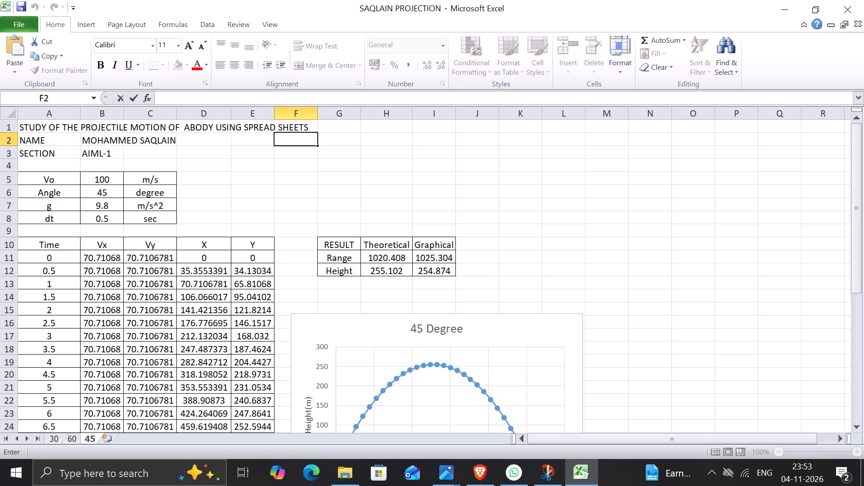
key(ctrl+v)
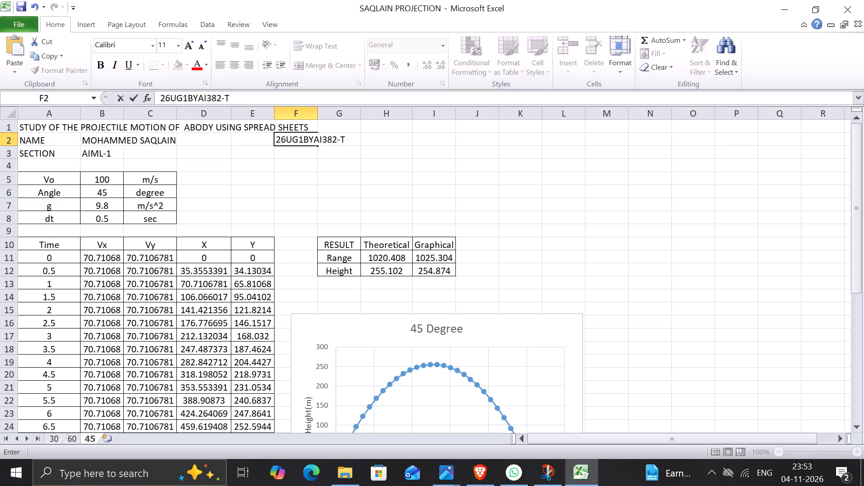
On the 45 sheet, enter the labels "USN No." in E2 and "DATE" in E3.
click(254, 139)
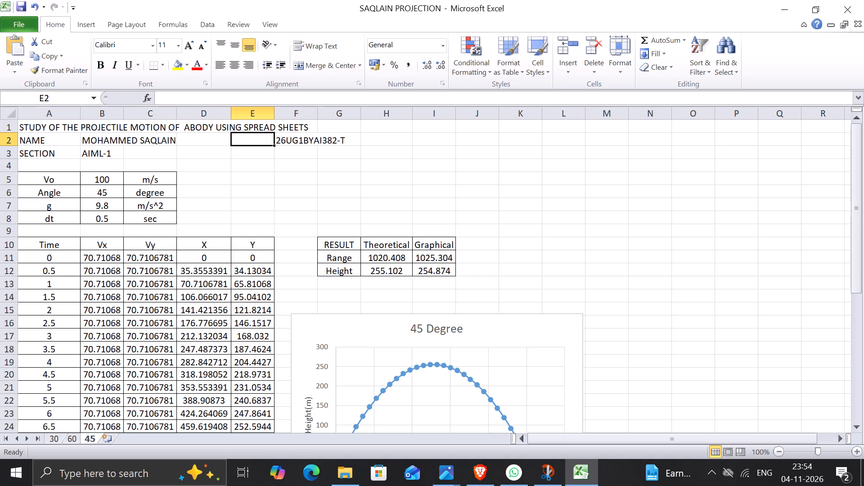
text(USN N)
text(o.)
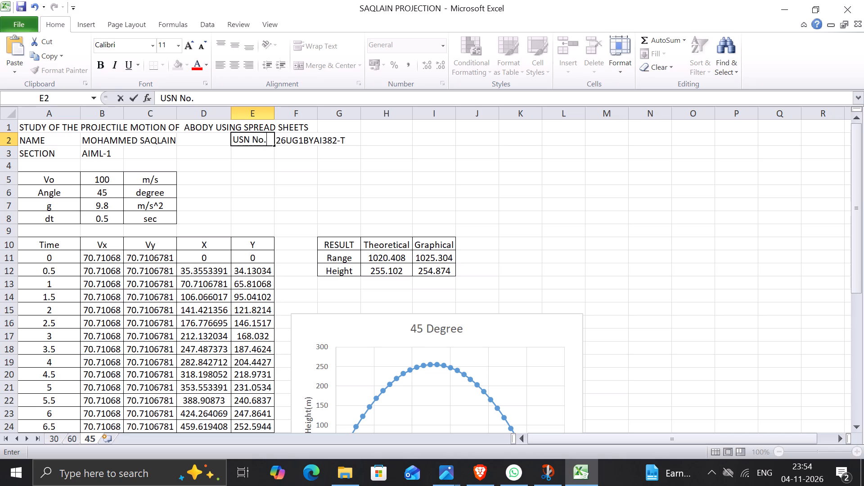
click(251, 154)
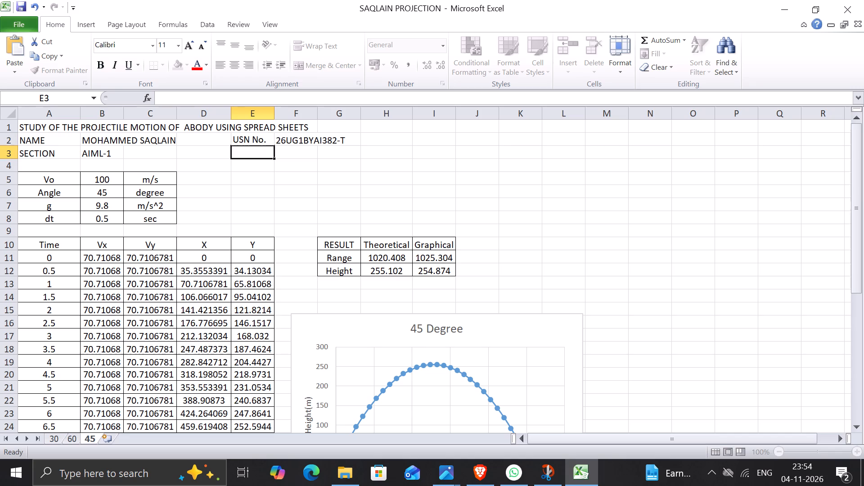
text(DATE)
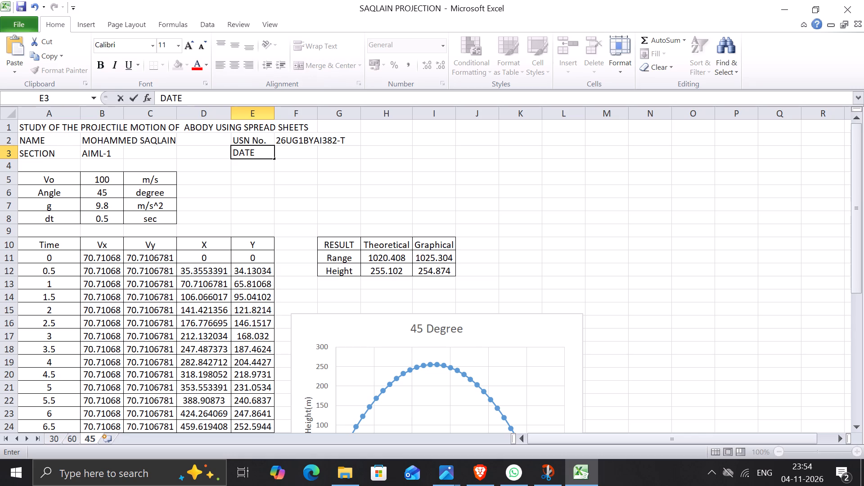
Enter the date 04/11/2026 in cell F3 of the 45 sheet, beside the DATE label.
click(296, 156)
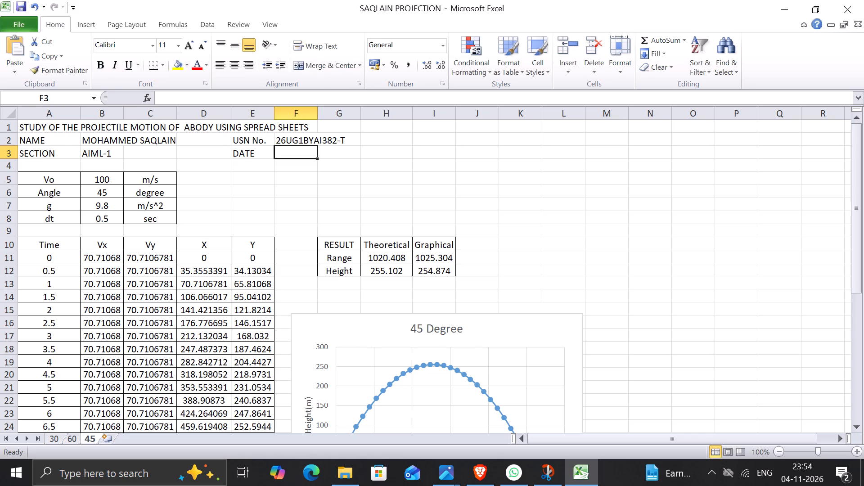
key(0)
key(4)
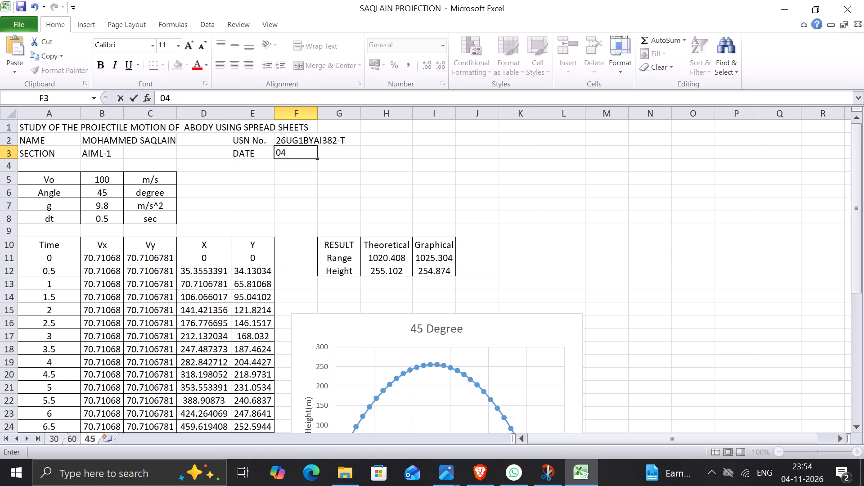
key(slash)
text(11/2026)
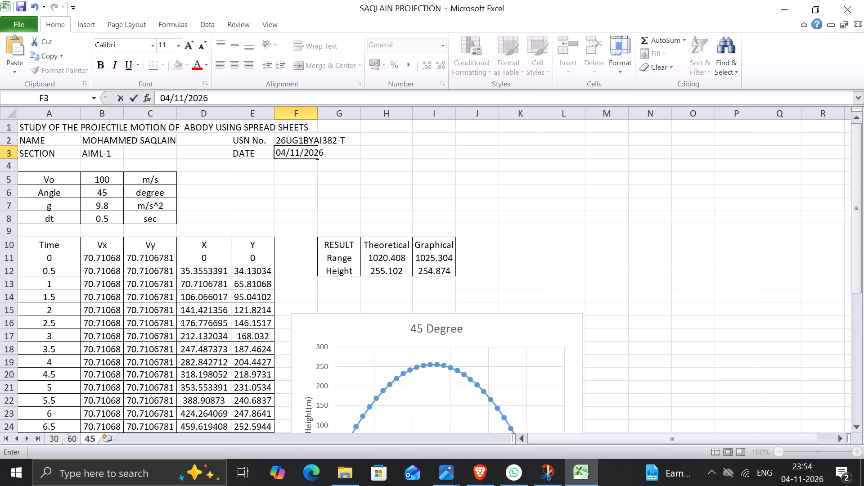
drag(92, 464, 91, 457)
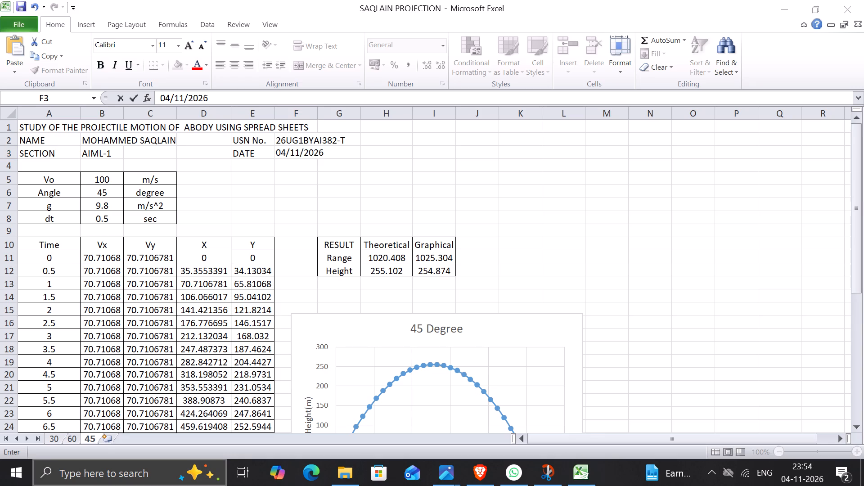
drag(91, 457, 232, 339)
drag(232, 339, 408, 217)
click(342, 148)
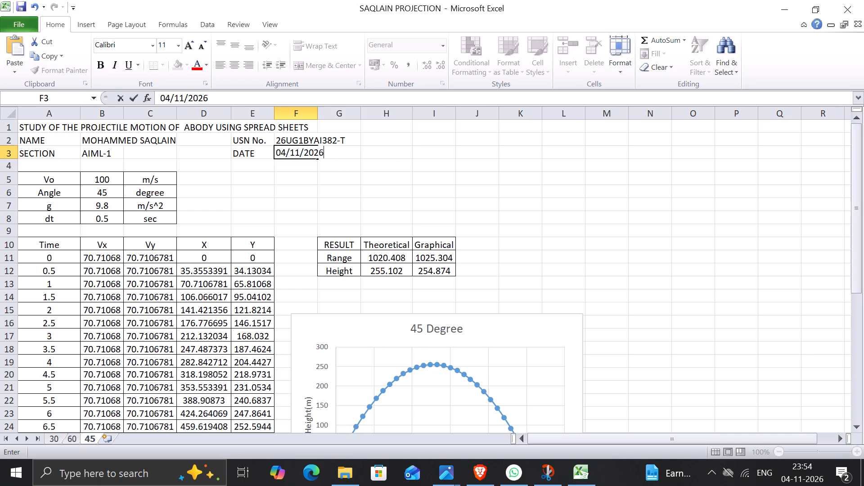
drag(421, 140, 72, 377)
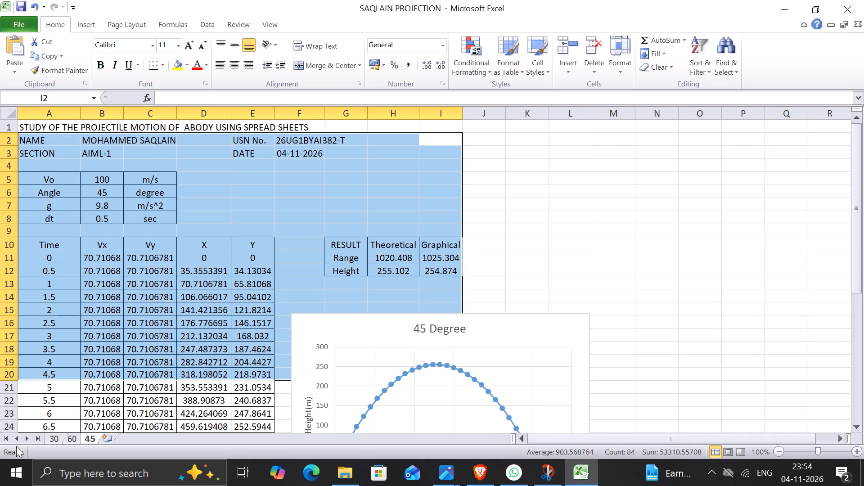
click(468, 177)
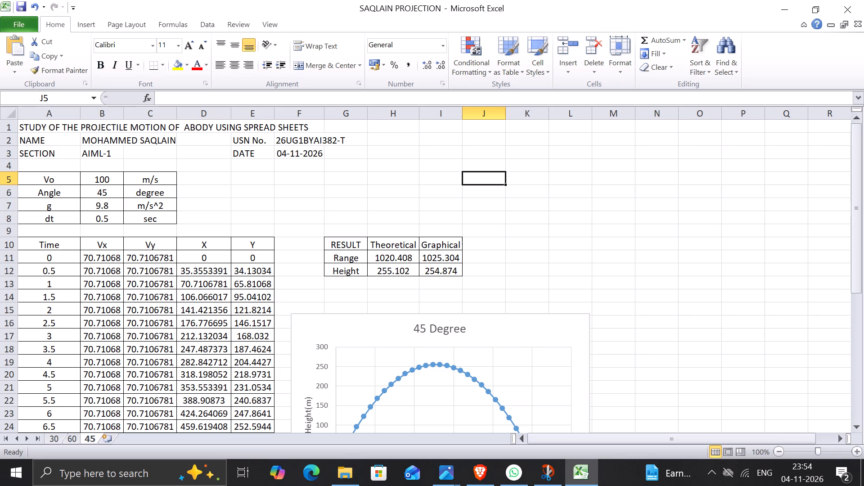
On the 60 sheet, enter the label "DATE" in cell E3, below the USN No. label.
click(71, 437)
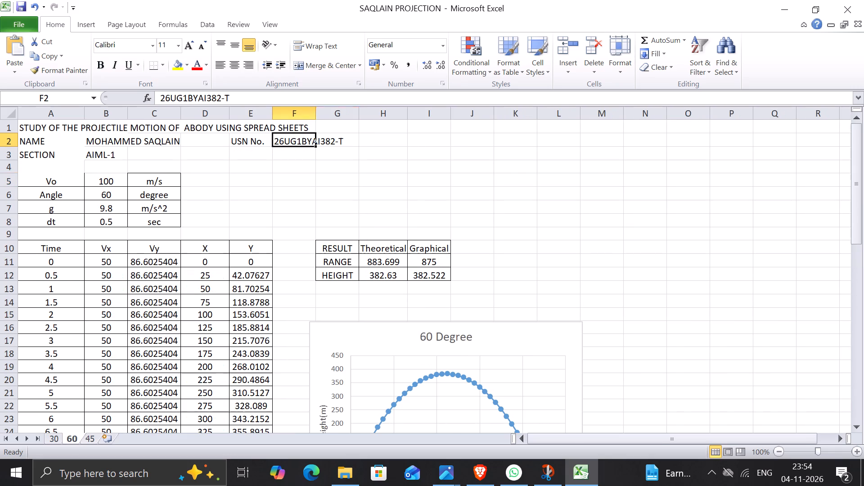
double_click(252, 151)
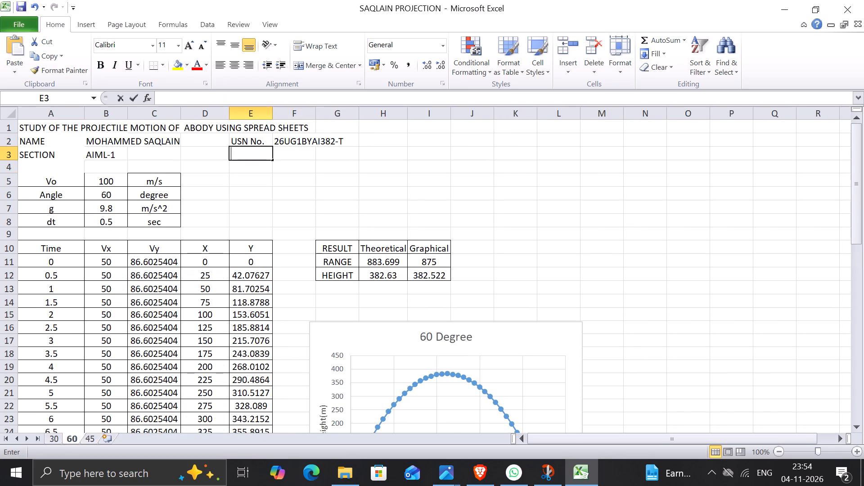
text(DATE)
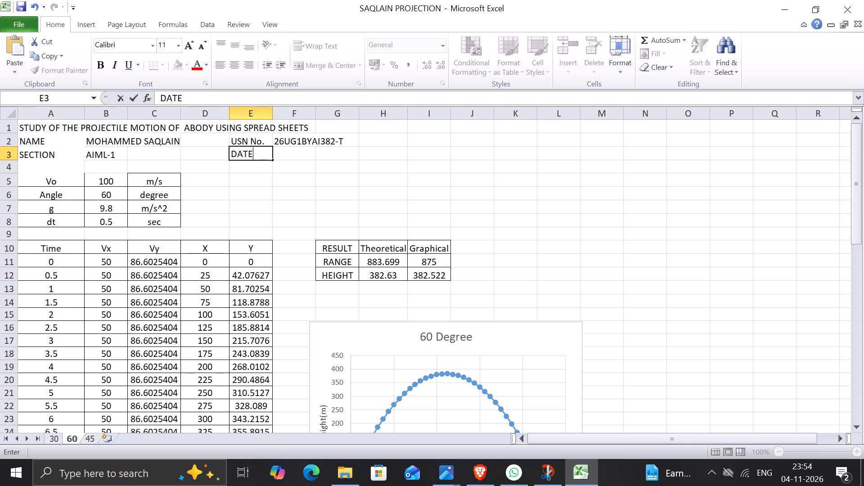
click(289, 154)
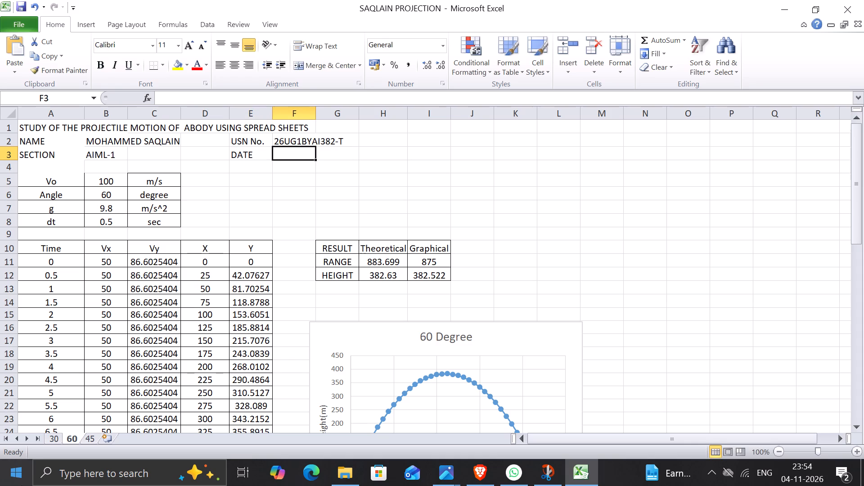
Enter the date 04/11/2026 in cell F3 of the 30 sheet, beside the DATE label.
click(52, 440)
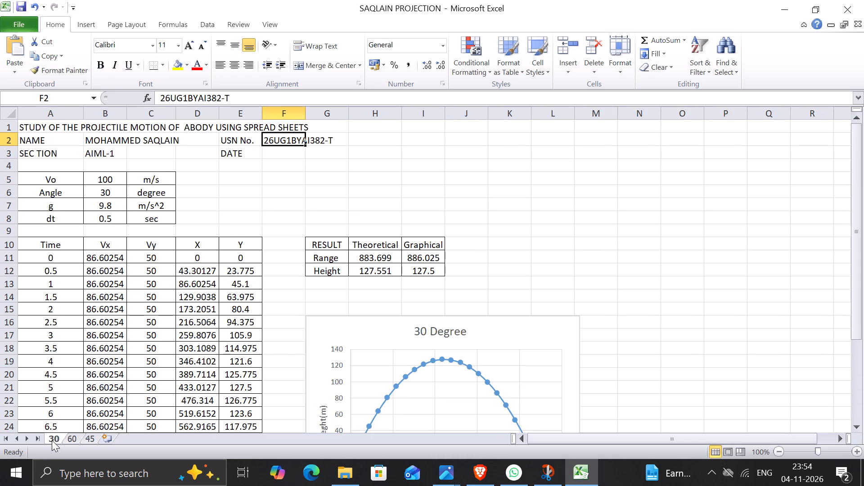
click(286, 149)
key(0)
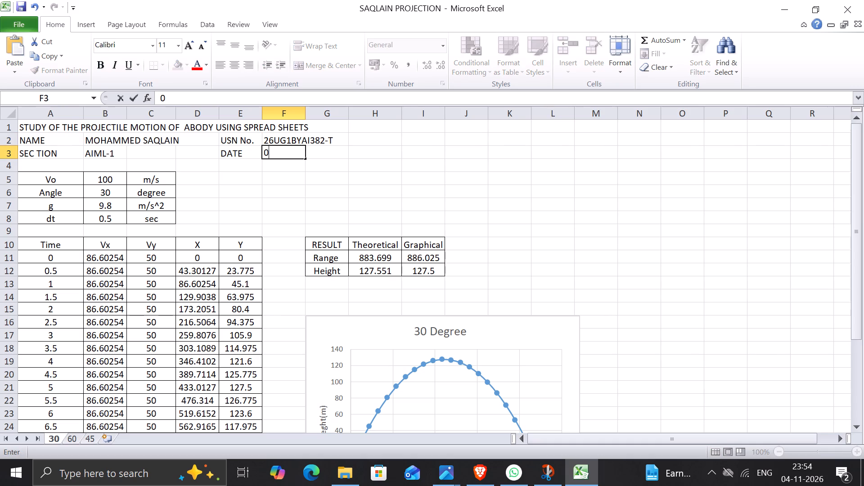
text(4/11.)
key(BackSpace)
text(/2026)
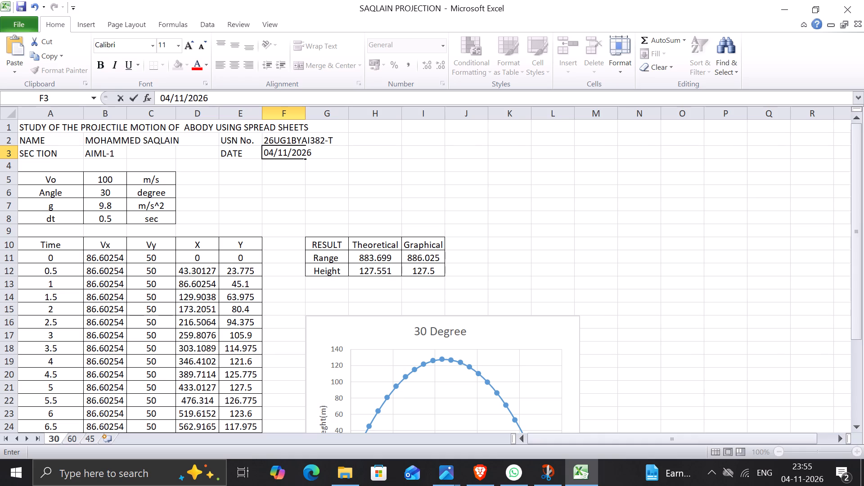
Enter the date 04/11/2026 in cell F3 of the 60 sheet, beside the DATE label.
click(72, 438)
key(0)
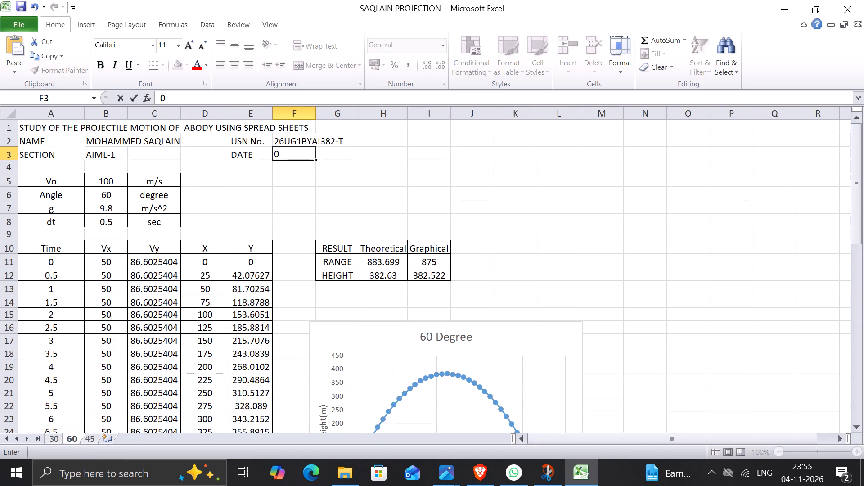
key(4)
text(/11/2026)
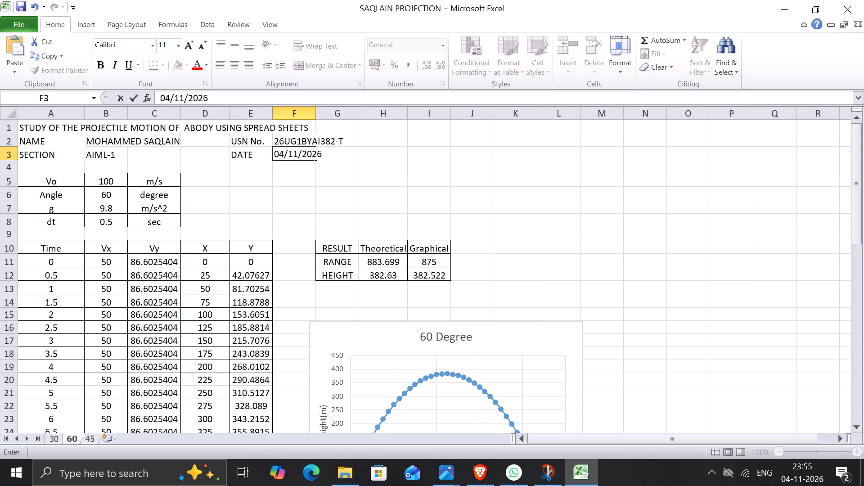
key(ctrl+a)
key(s)
key(BackSpace)
Save the workbook from the 60 sheet, and again from the 30 and 45 sheets.
key(ctrl+s)
key(ctrl+s)
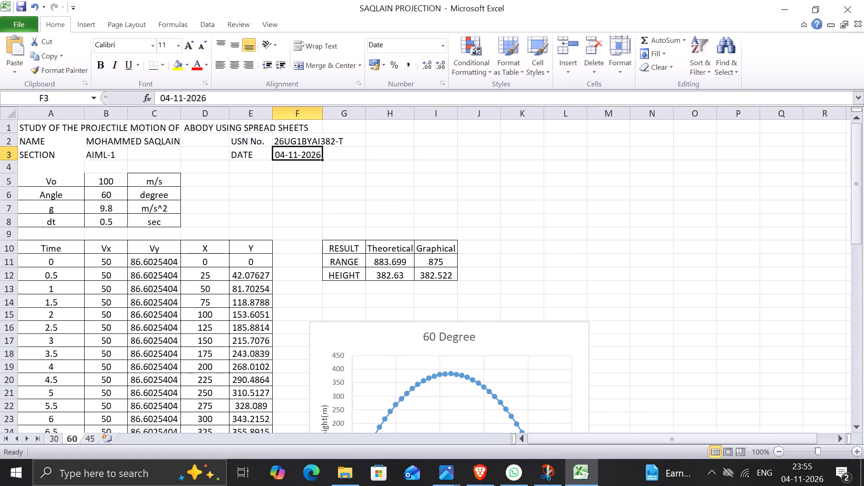
key(ctrl+s)
key(ctrl+s)
click(52, 436)
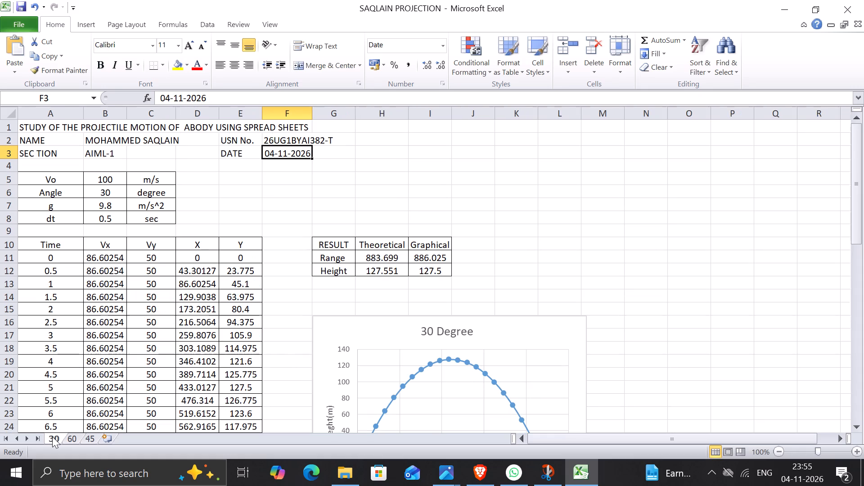
key(ctrl+s)
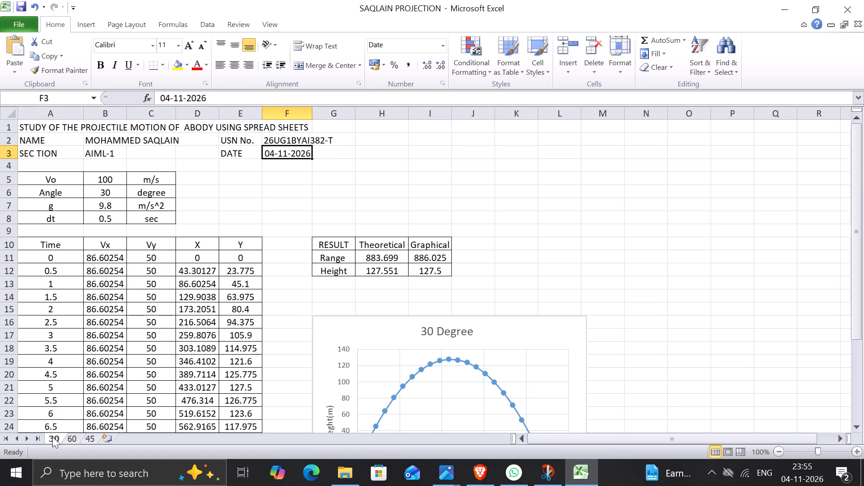
key(ctrl+s)
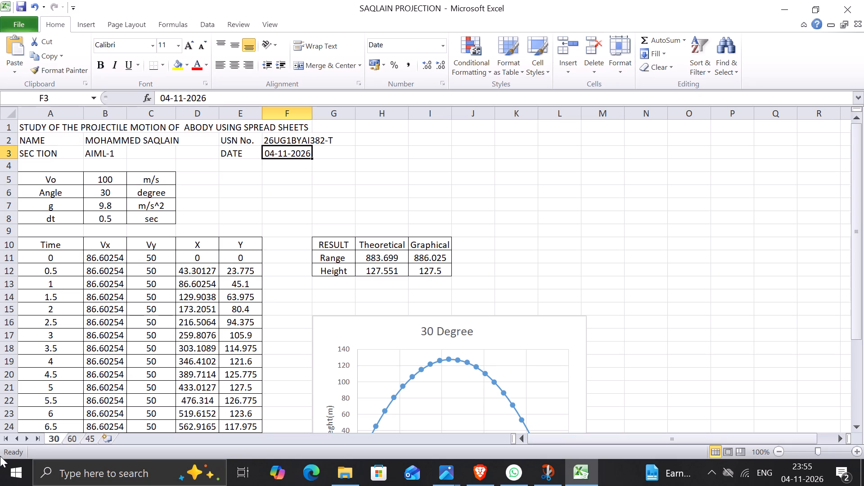
click(93, 440)
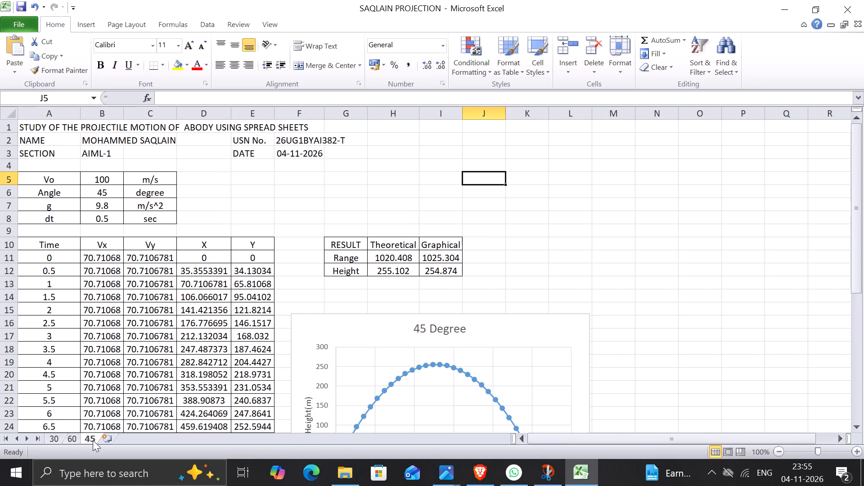
key(ctrl+s)
key(ctrl+s)
key(ctrl+s)
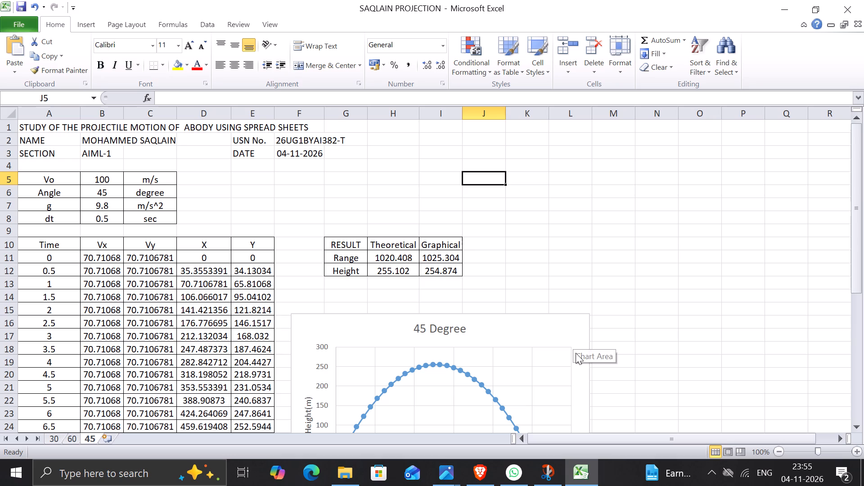
Format the 45 Degree chart's data series with built-in circle markers of size 3.
key(Down)
key(Down)
key(Down)
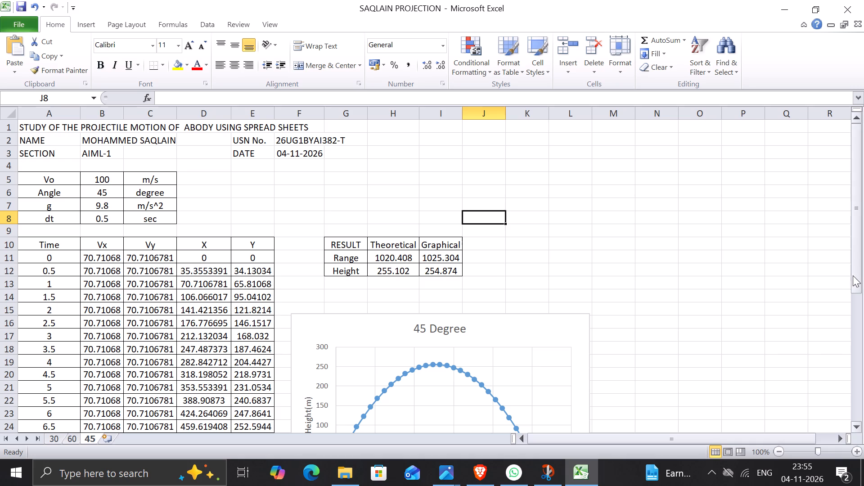
drag(853, 275, 859, 325)
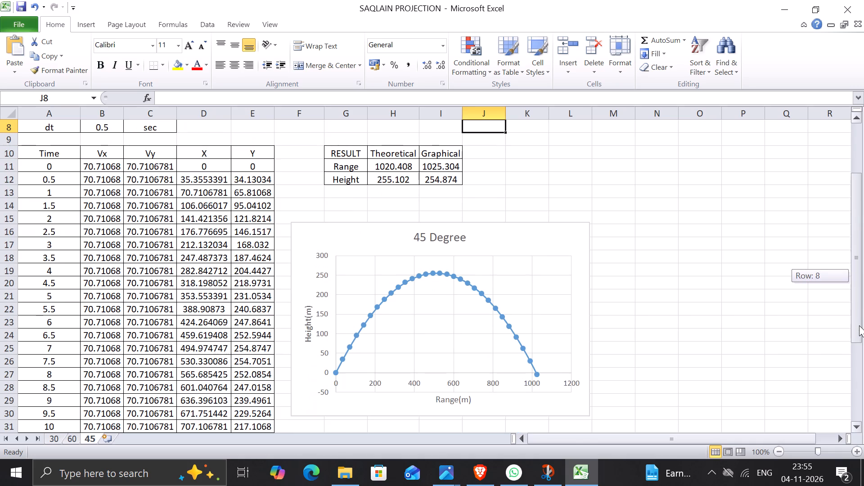
drag(859, 325, 859, 324)
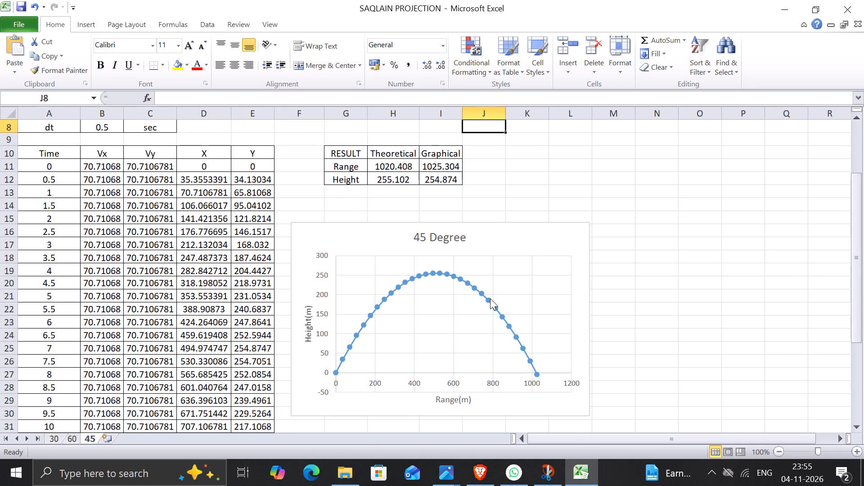
double_click(490, 301)
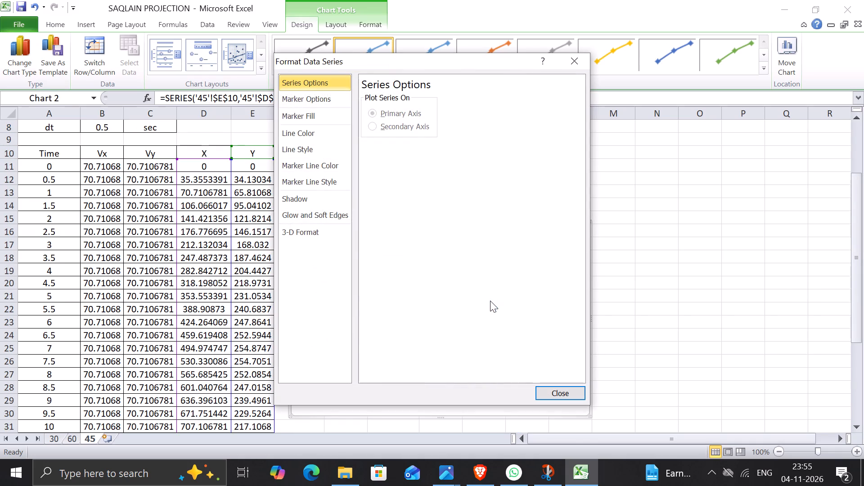
click(302, 103)
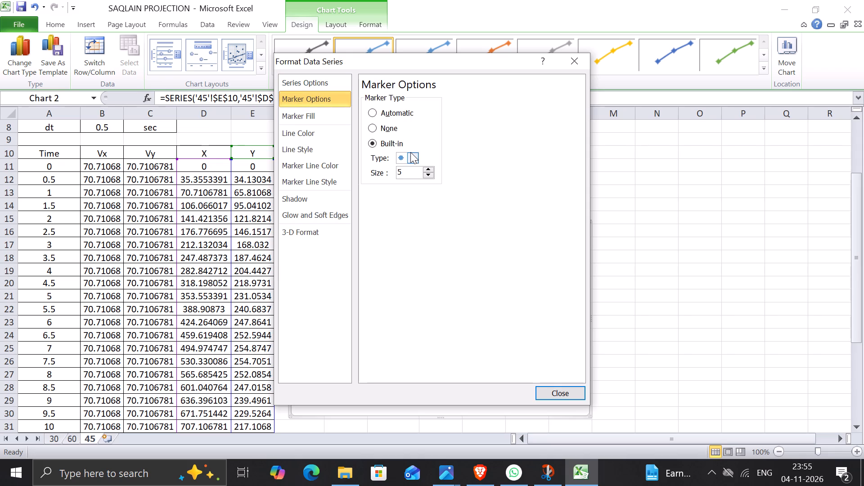
click(410, 153)
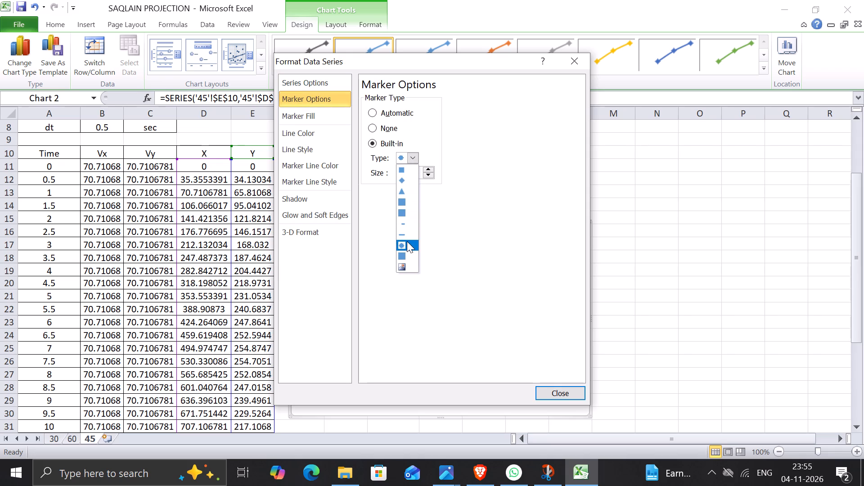
click(407, 241)
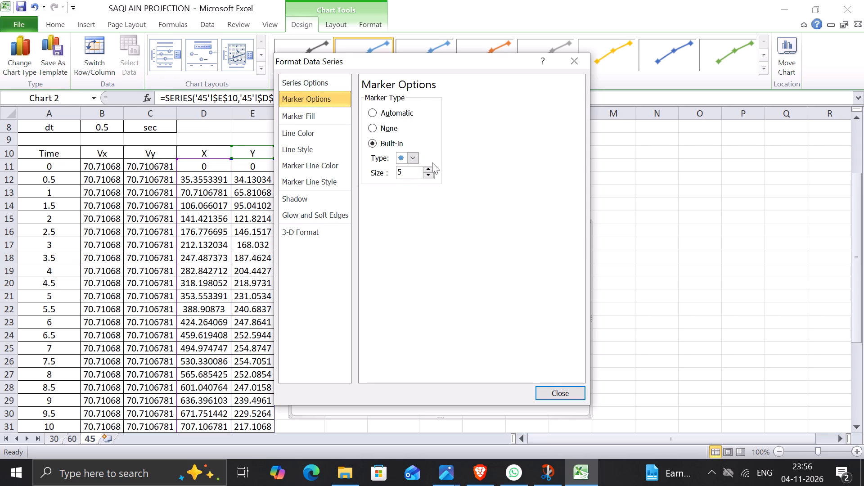
double_click(432, 169)
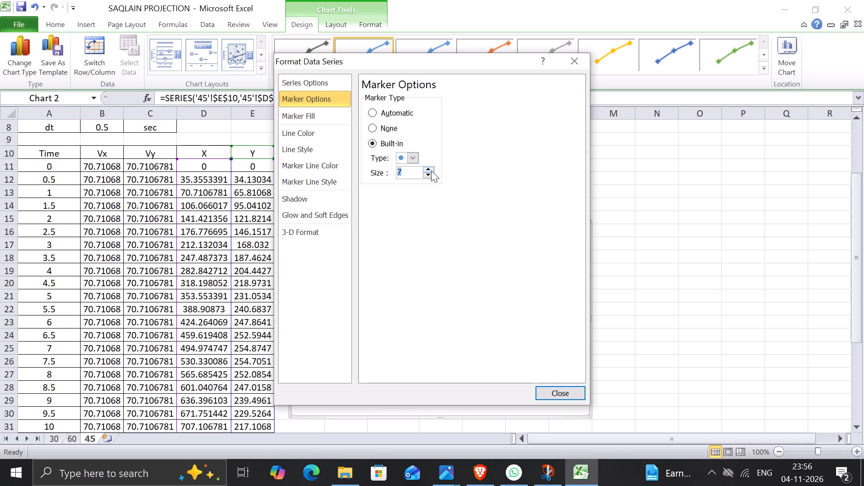
triple_click(430, 175)
click(430, 175)
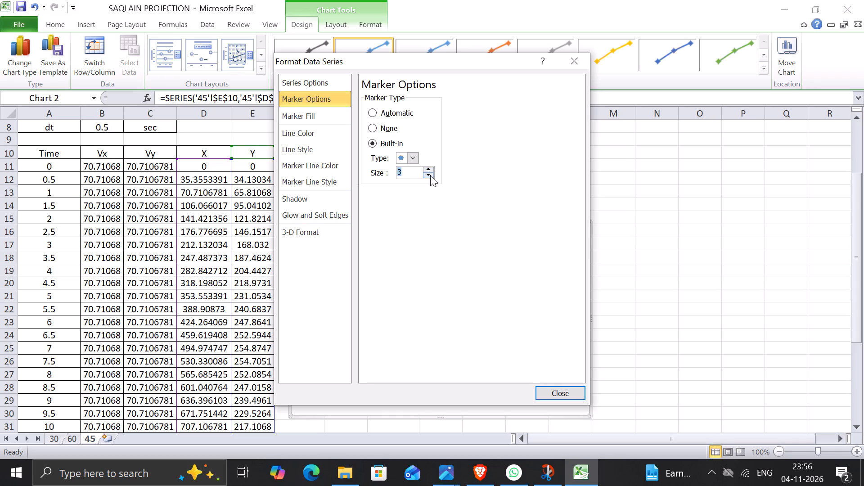
click(430, 175)
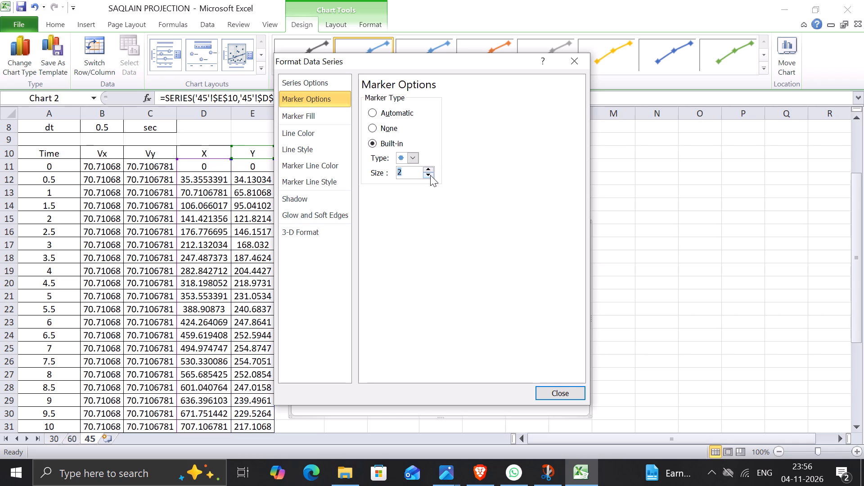
click(429, 170)
click(562, 396)
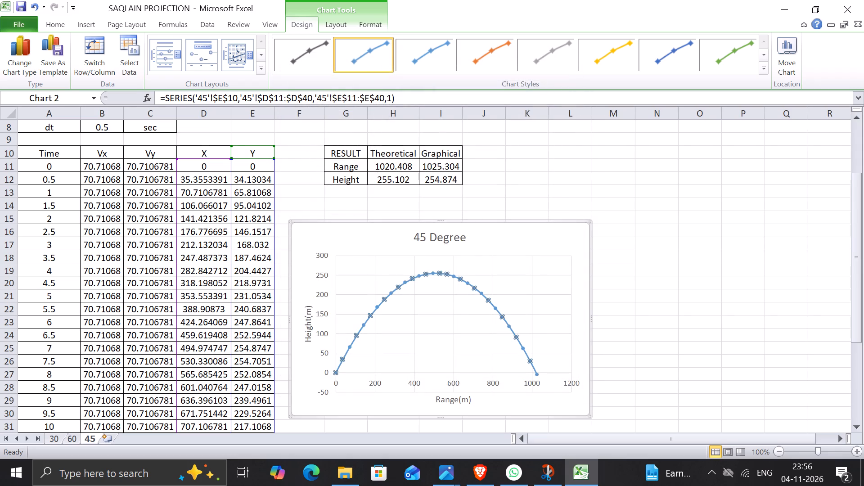
click(657, 255)
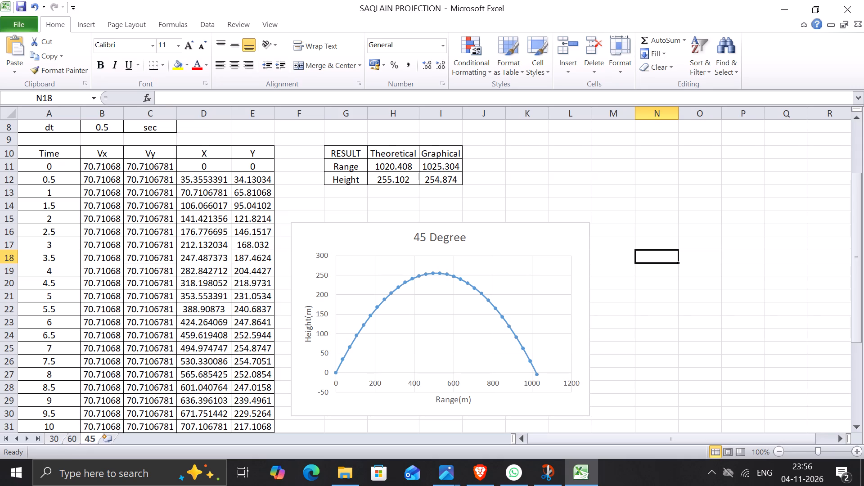
Save the workbook with the changed 45 Degree chart markers.
key(ctrl+s)
key(ctrl+s)
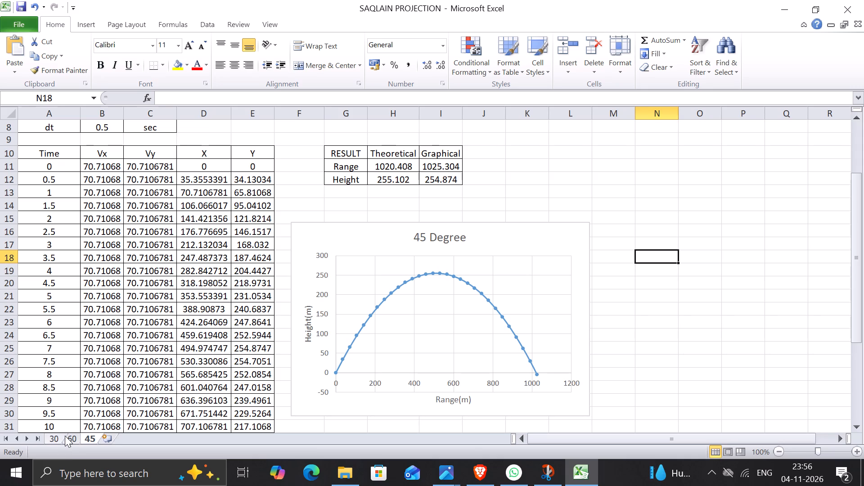
Set the 60 Degree chart's data series markers on the 60 sheet to size 3.
click(69, 436)
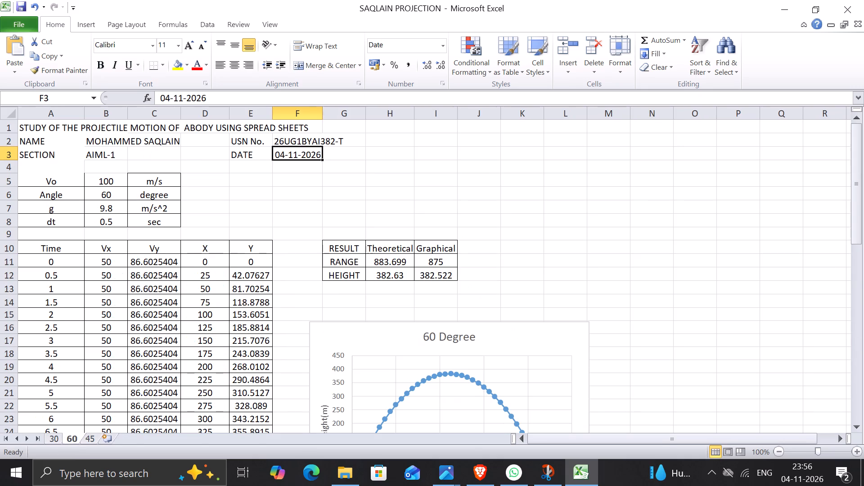
double_click(458, 375)
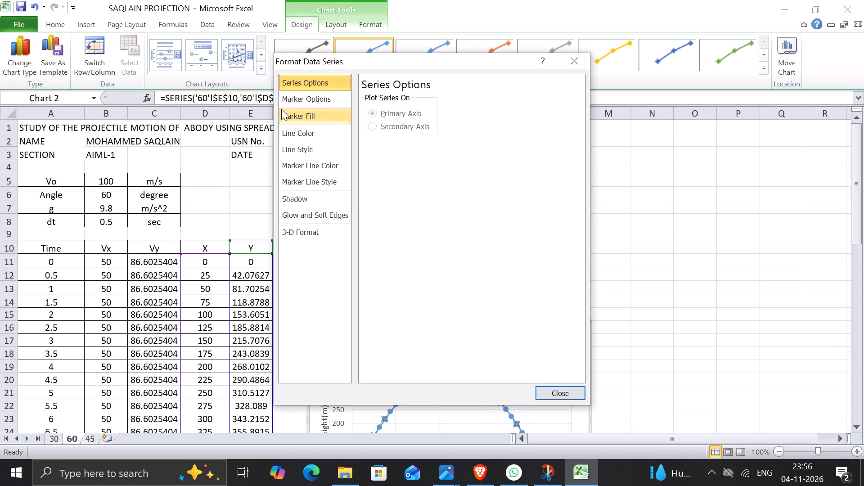
click(305, 93)
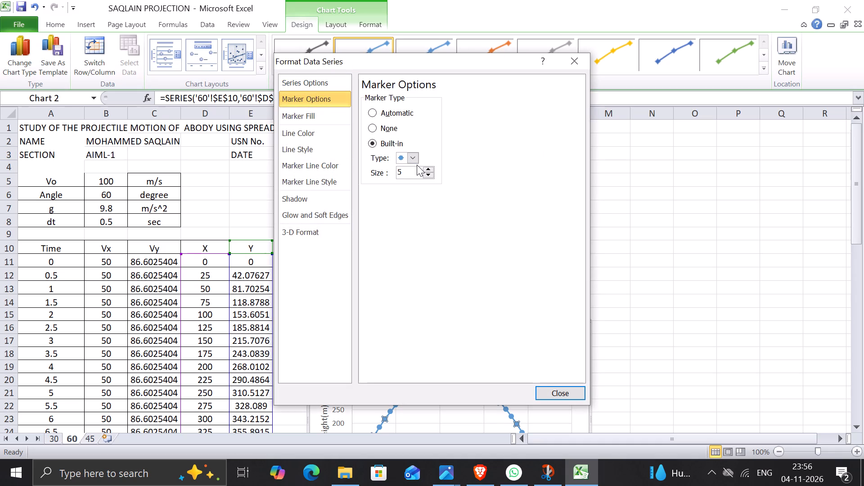
double_click(432, 173)
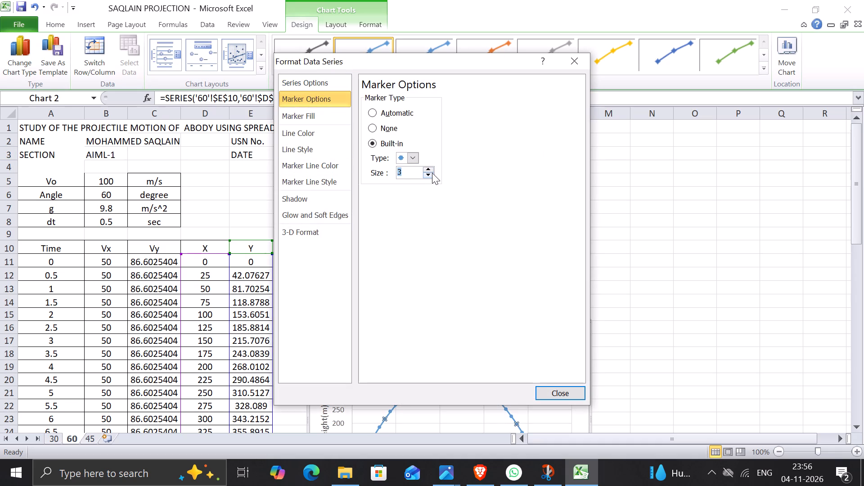
click(565, 391)
click(689, 322)
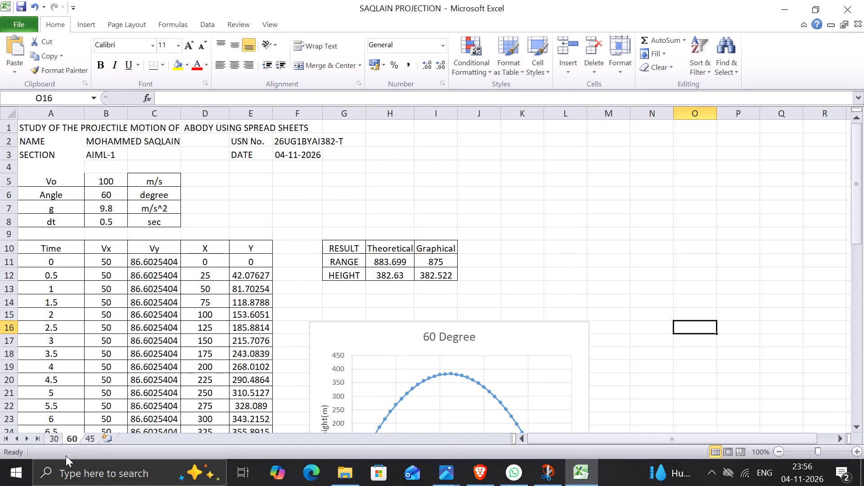
Reorder the worksheets so that they run 30, 45, 60.
drag(70, 438, 96, 442)
drag(74, 440, 90, 437)
drag(90, 437, 91, 437)
drag(67, 439, 95, 442)
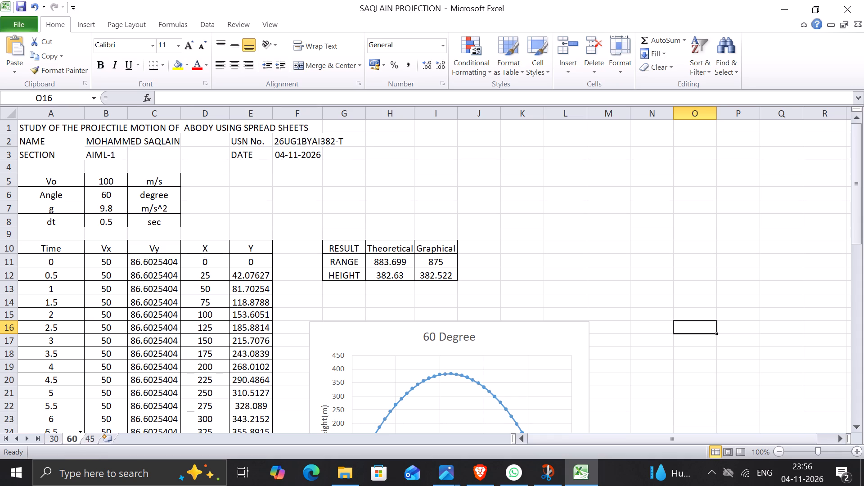
drag(95, 442, 96, 442)
click(90, 436)
drag(90, 436, 70, 436)
double_click(70, 436)
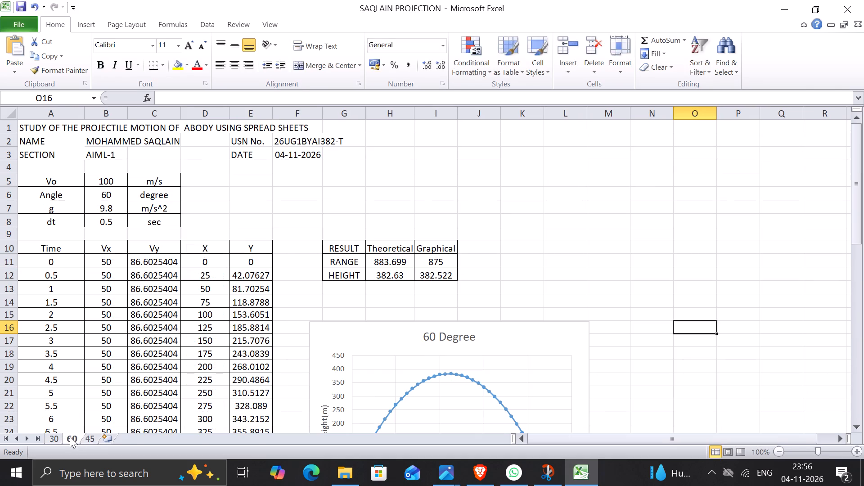
click(70, 436)
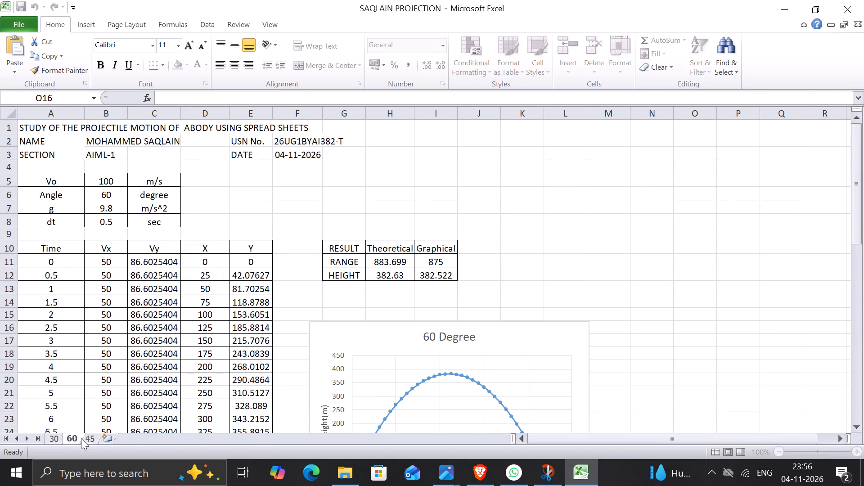
drag(92, 441, 66, 442)
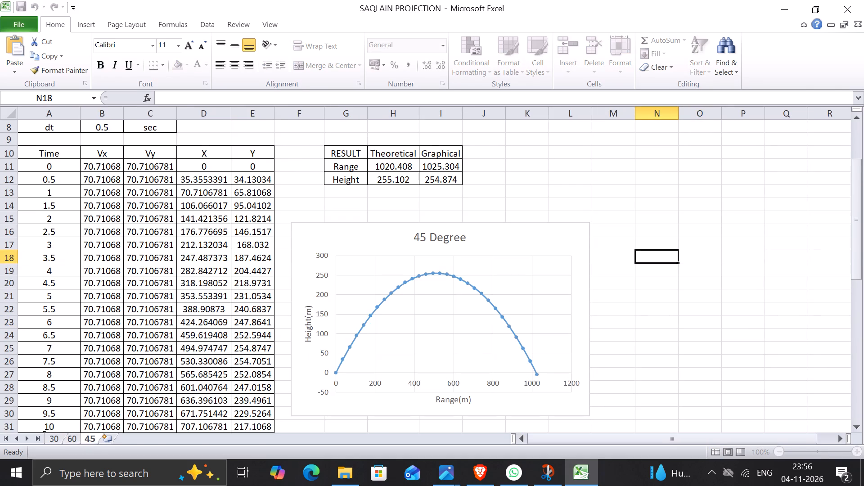
drag(66, 442, 67, 442)
drag(71, 436, 45, 433)
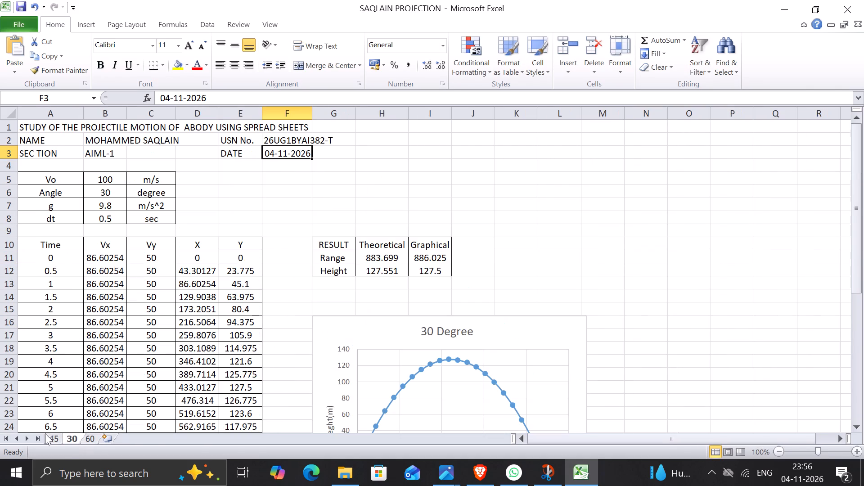
drag(45, 433, 45, 436)
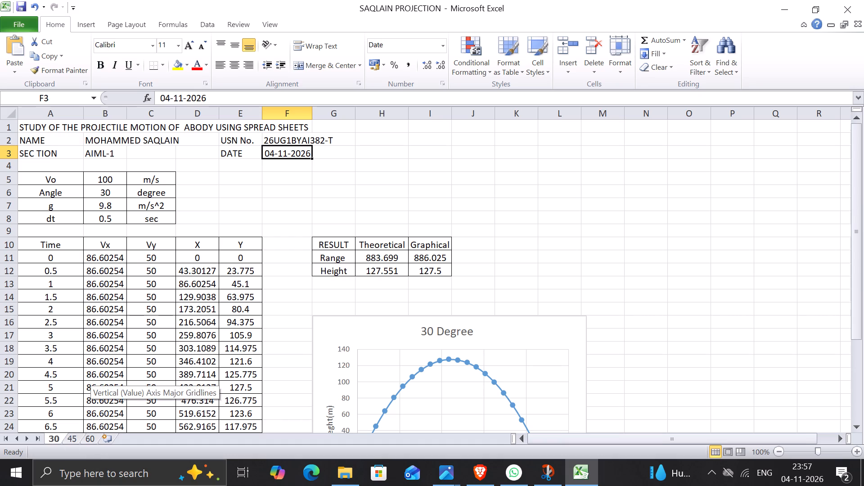
Set the 30 Degree chart's data series markers on the 30 sheet to size 3.
double_click(447, 360)
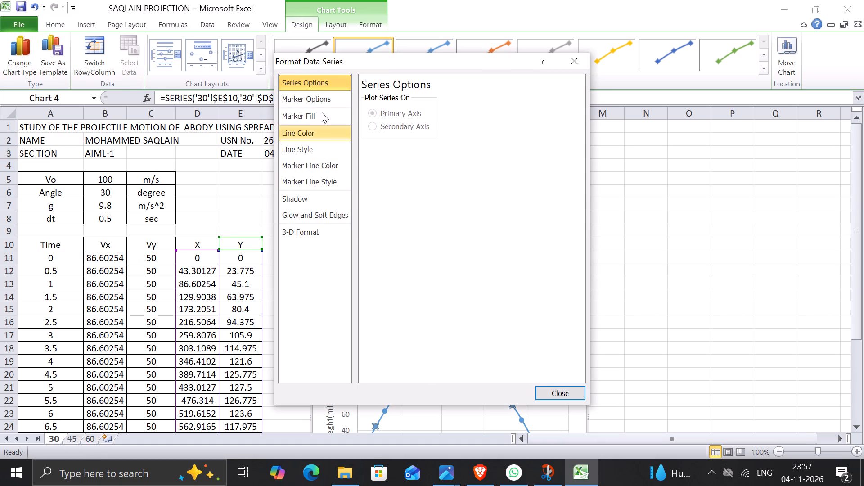
click(327, 95)
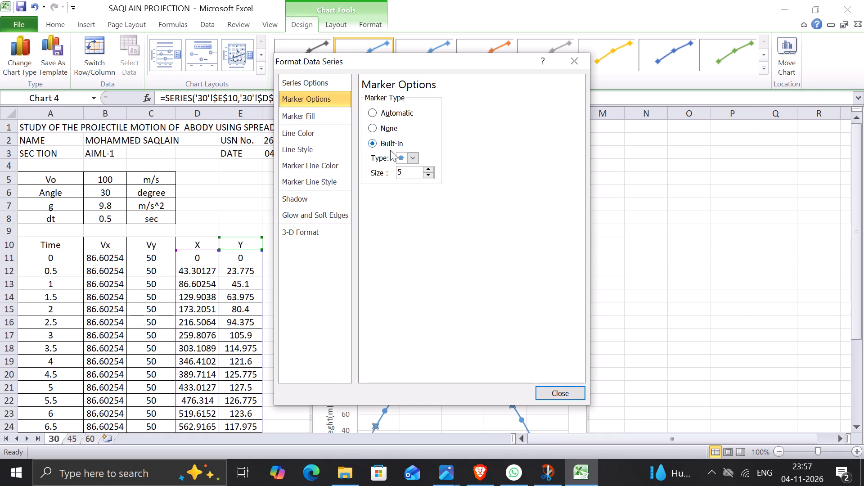
double_click(427, 176)
click(555, 394)
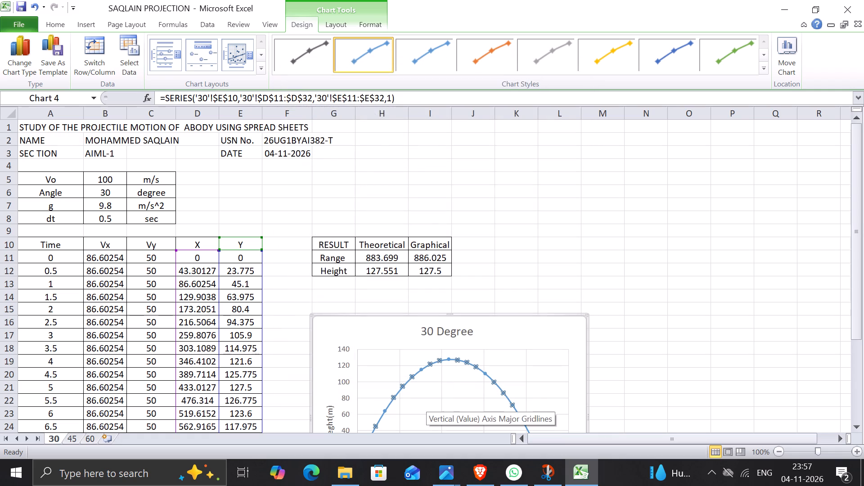
click(488, 270)
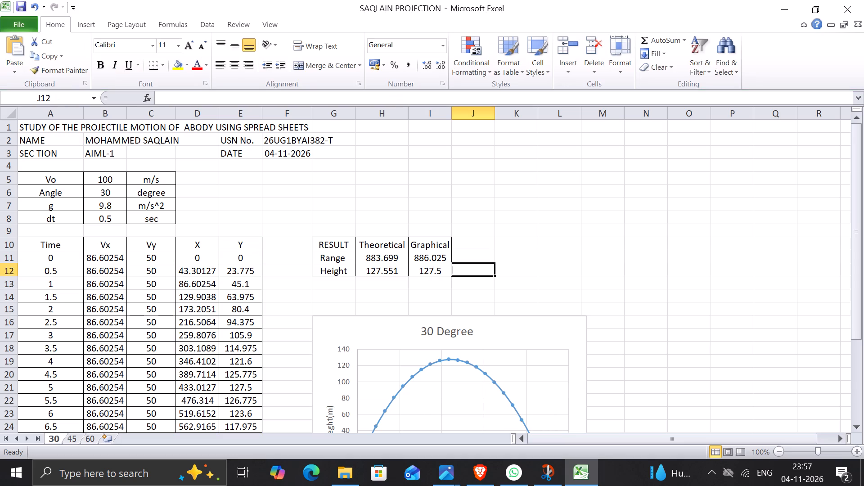
Save the workbook from the 30 sheet, and again from the 45 and 60 sheets.
key(ctrl+s)
click(68, 444)
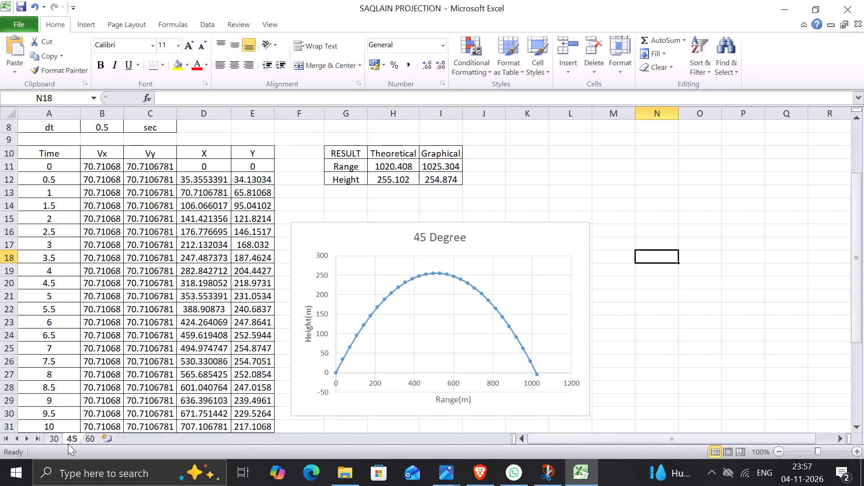
key(ctrl+s)
key(ctrl+s)
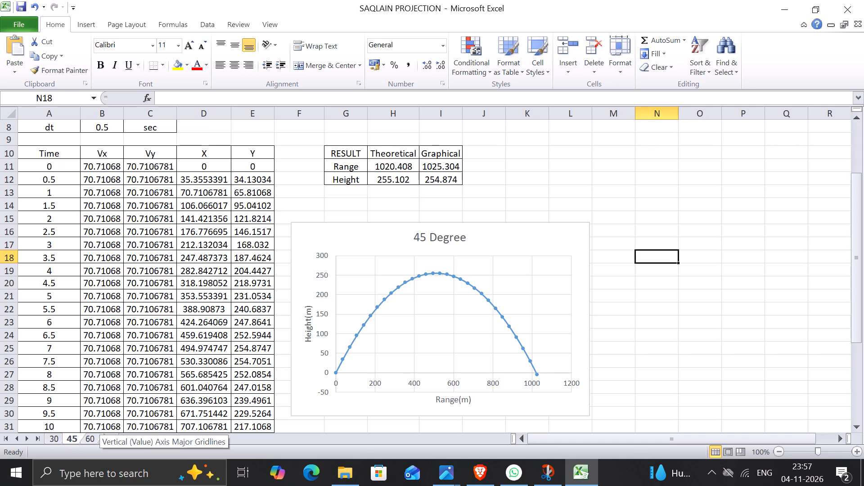
click(95, 437)
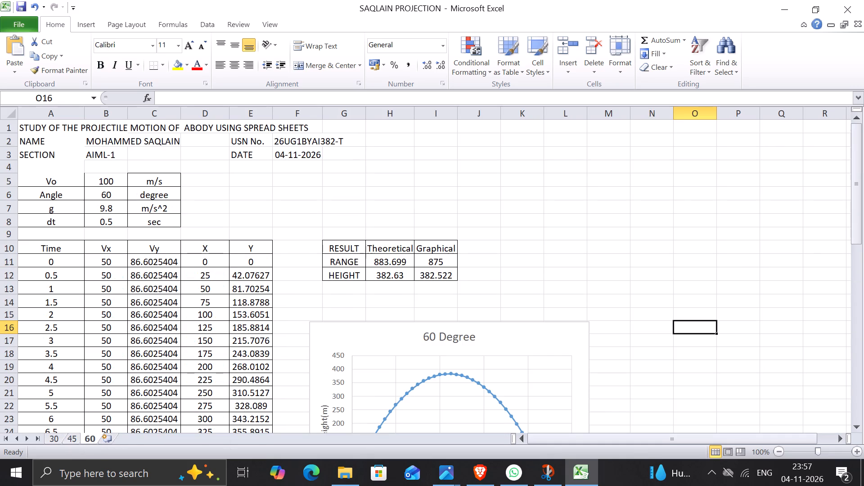
key(ctrl+s)
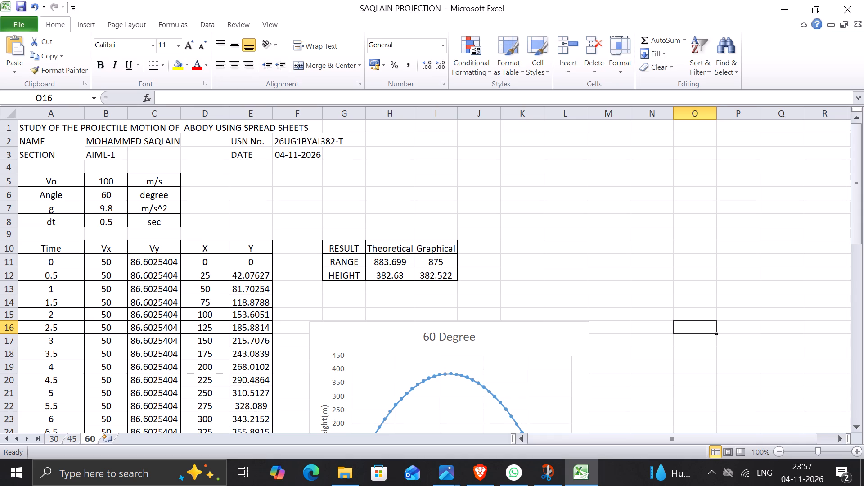
Publish the 60 sheet as a PDF named SAQLAIN PROJECTION FINAL in the Downloads folder, opening the file after publishing.
click(18, 28)
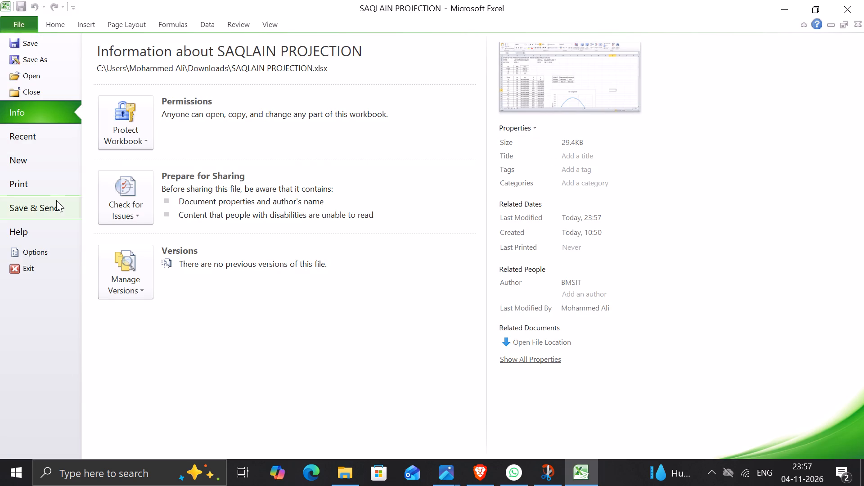
click(56, 200)
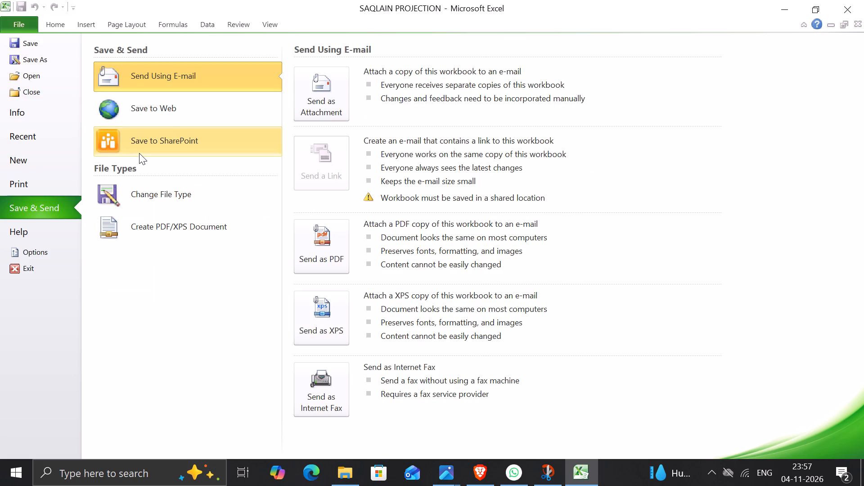
click(143, 230)
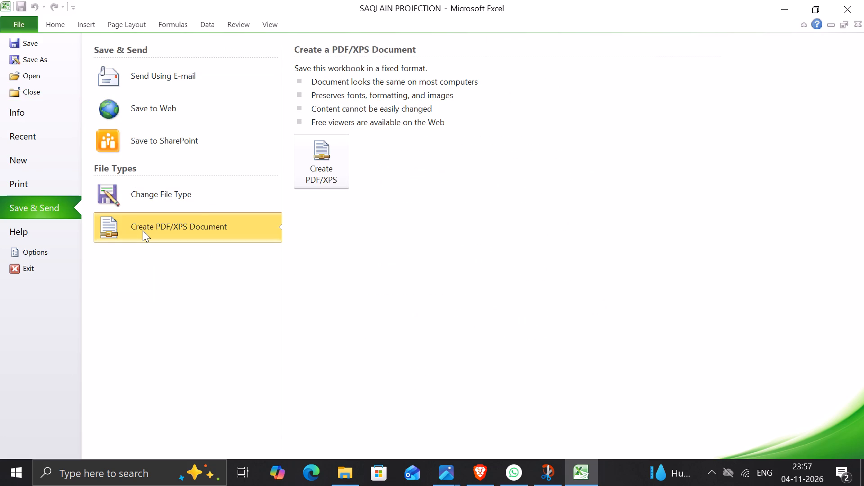
click(337, 156)
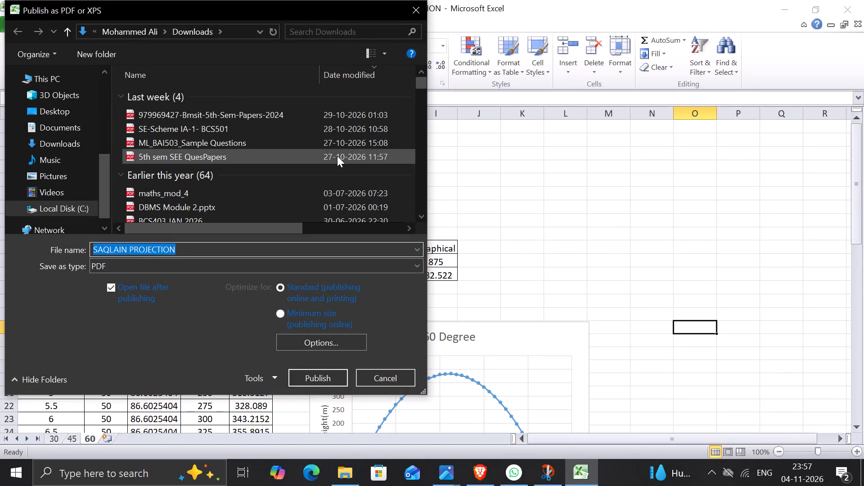
click(237, 251)
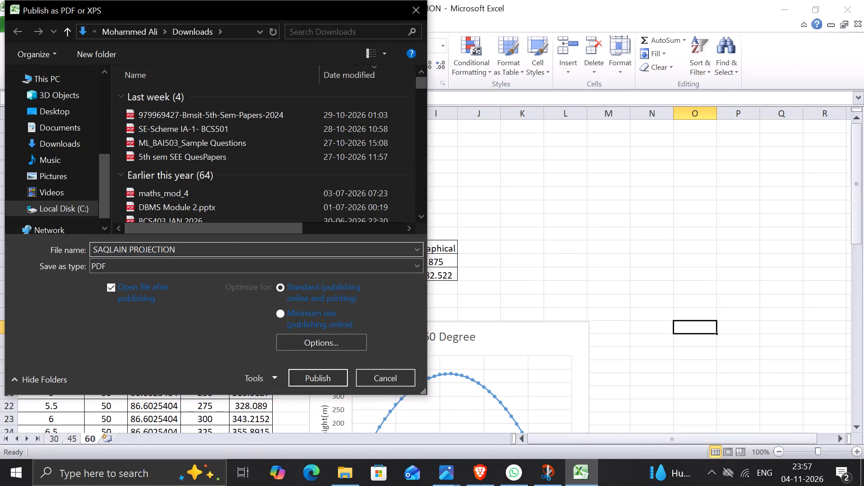
key(space)
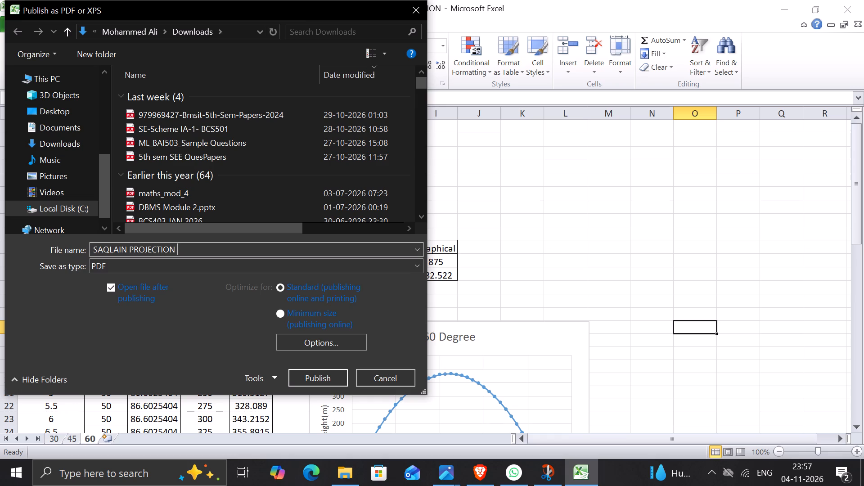
text(FINAL)
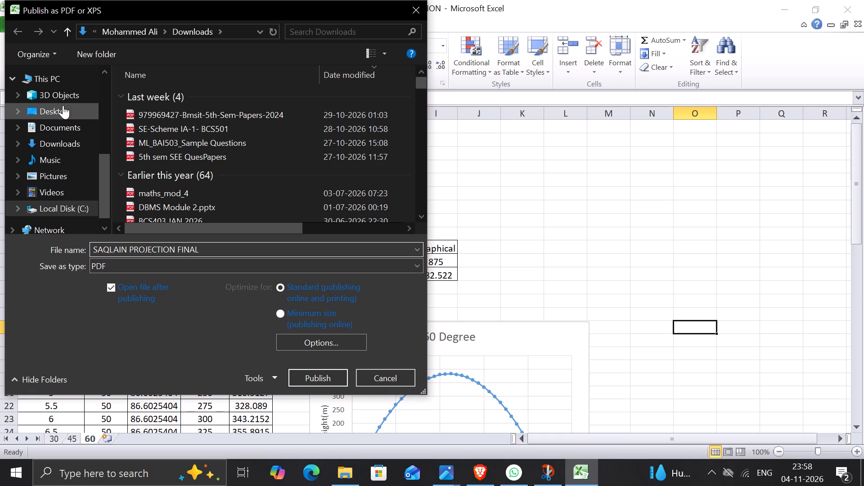
click(66, 123)
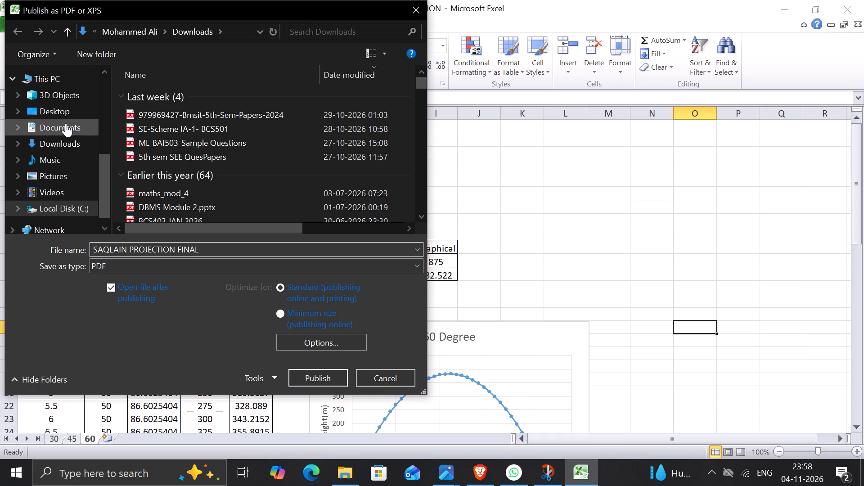
click(67, 141)
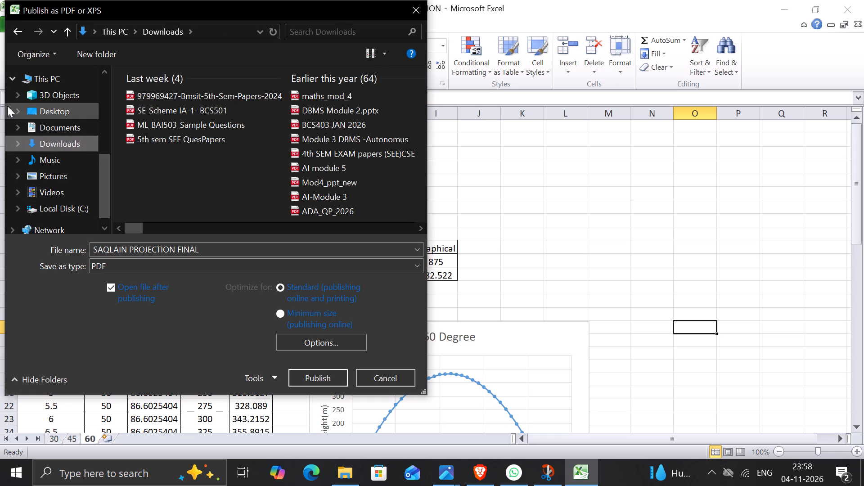
click(56, 81)
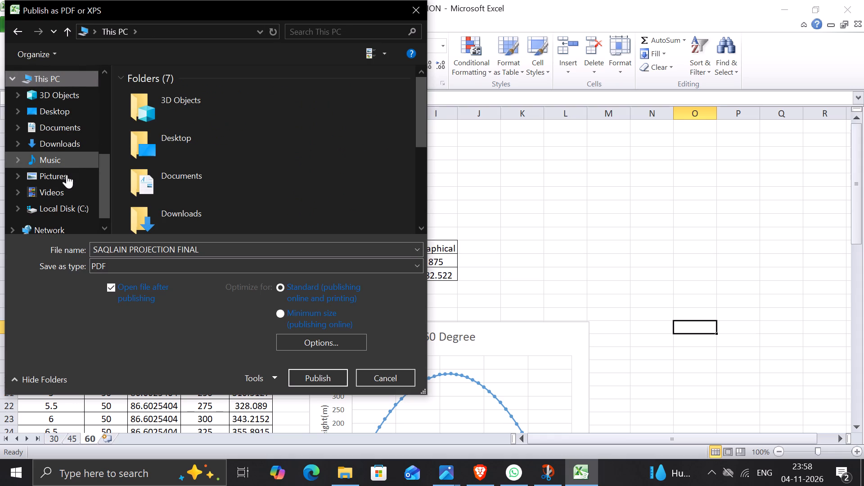
click(57, 139)
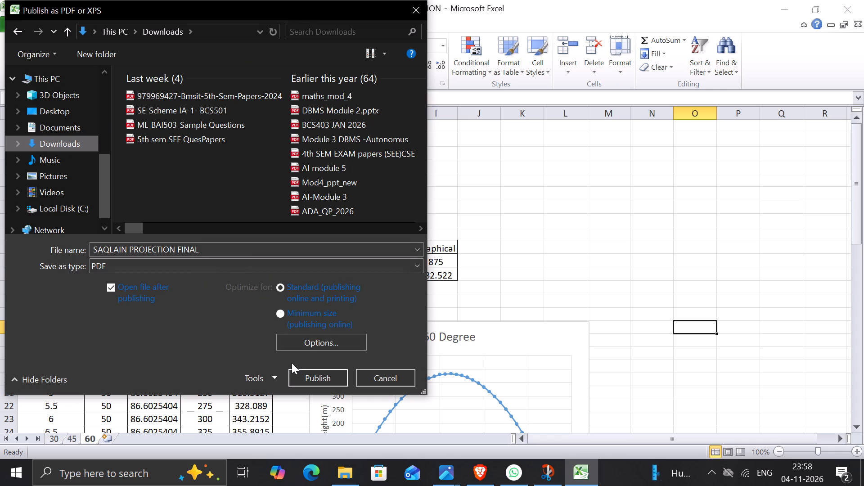
click(299, 373)
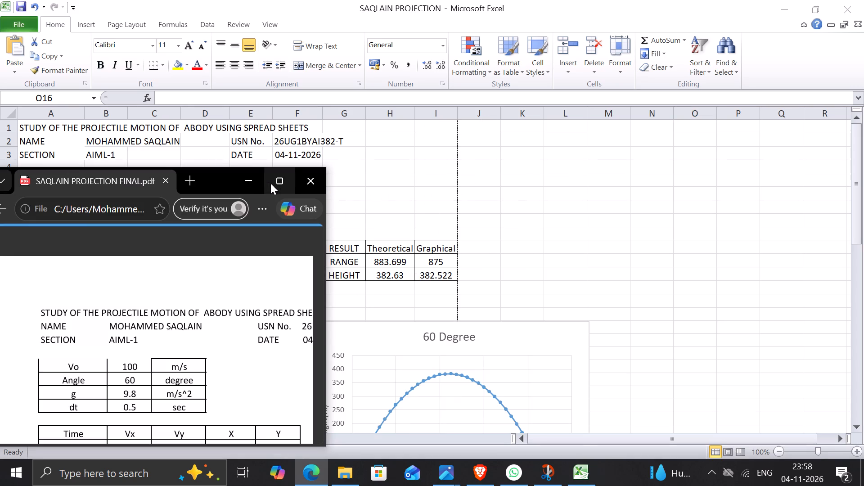
Examine all pages of the published PDF in Microsoft Edge, checking how the table and the 60 Degree chart are laid out.
click(270, 176)
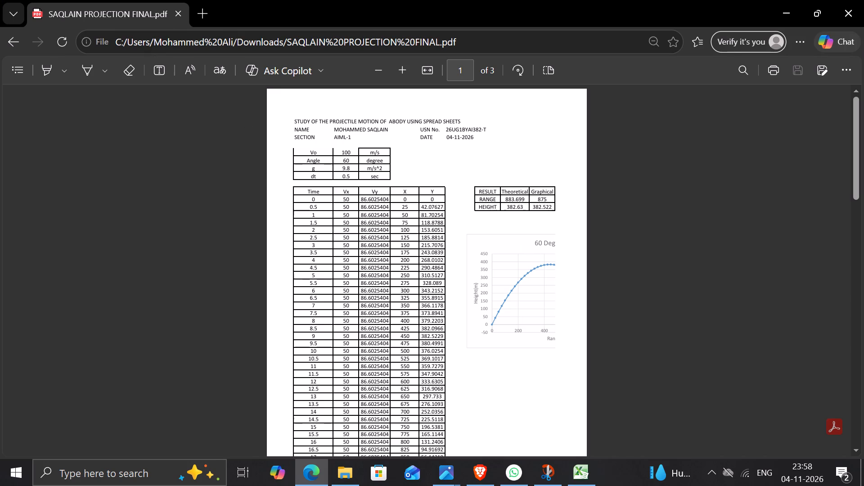
key(Down)
key(Down)
key(Down)
key(Down)
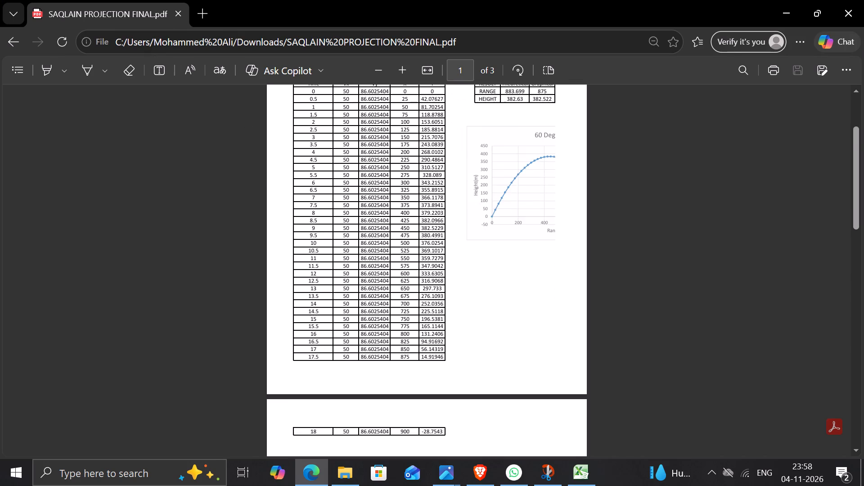
key(Down)
key(Down)
key(Down)
key(Down)
key(Down)
key(Down)
key(Down)
key(Down)
key(Down)
key(Down)
key(Down)
key(Down)
key(Down)
key(Down)
key(Down)
key(Down)
key(Down)
key(Down)
key(Down)
key(Down)
key(Down)
key(Down)
key(Down)
key(Down)
key(Down)
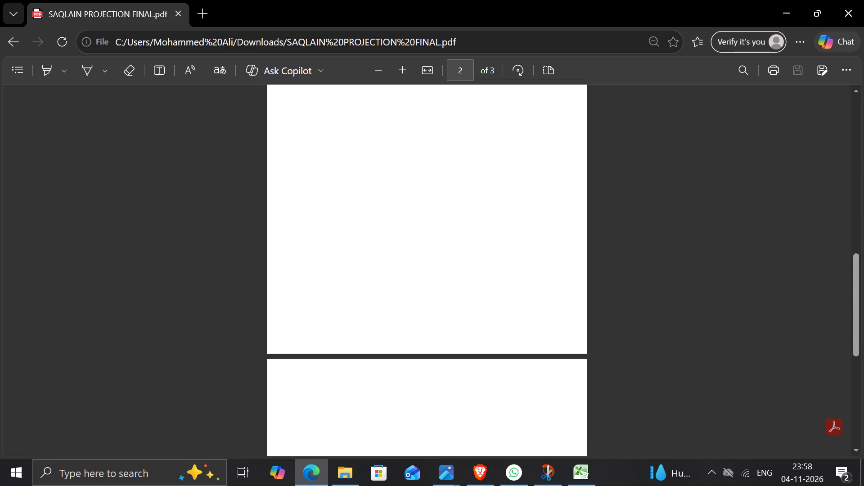
key(Down)
key(Down)
key(Down)
key(Down)
key(Down)
key(Down)
key(Down)
key(Down)
key(Down)
key(Down)
key(Down)
key(Down)
key(Down)
key(Down)
key(Down)
key(Down)
key(Down)
key(Down)
key(Down)
key(Down)
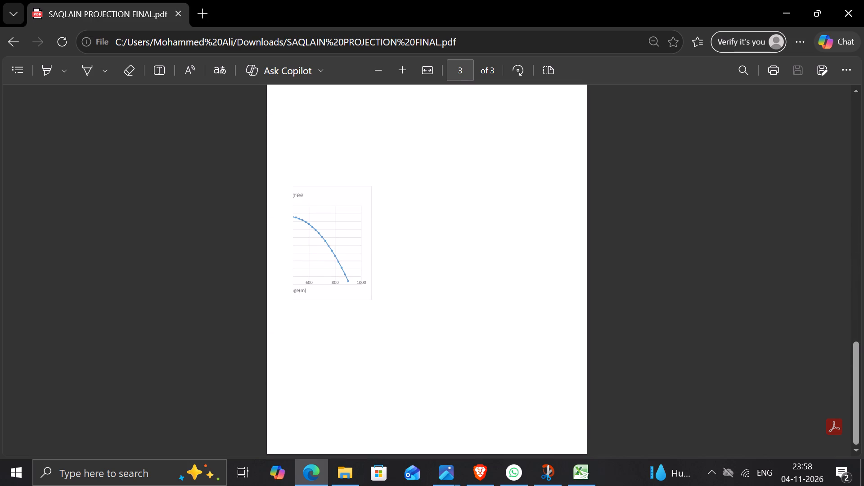
key(Up)
key(Up)
key(Up)
key(Up)
key(Up)
key(Up)
key(Up)
key(Up)
key(Up)
key(Up)
key(Up)
key(Up)
key(Up)
key(Up)
key(Up)
key(Up)
key(Up)
key(Up)
key(Up)
key(Up)
key(Up)
key(Up)
key(Up)
key(Up)
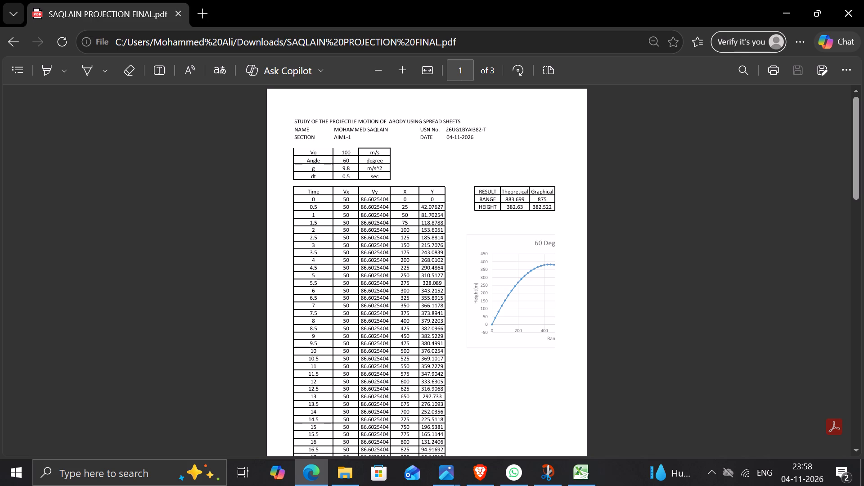
click(852, 63)
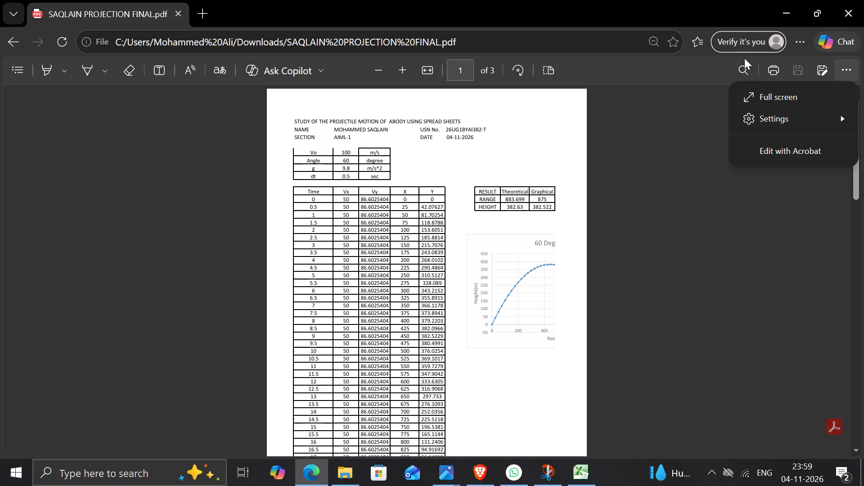
click(785, 11)
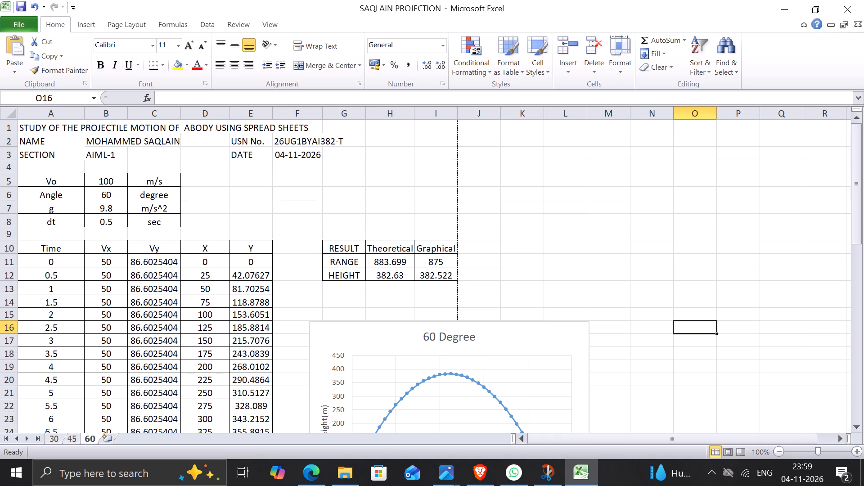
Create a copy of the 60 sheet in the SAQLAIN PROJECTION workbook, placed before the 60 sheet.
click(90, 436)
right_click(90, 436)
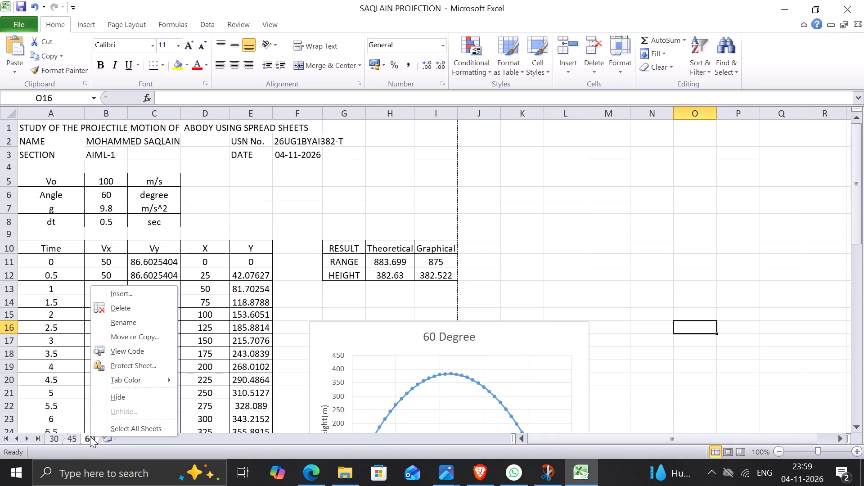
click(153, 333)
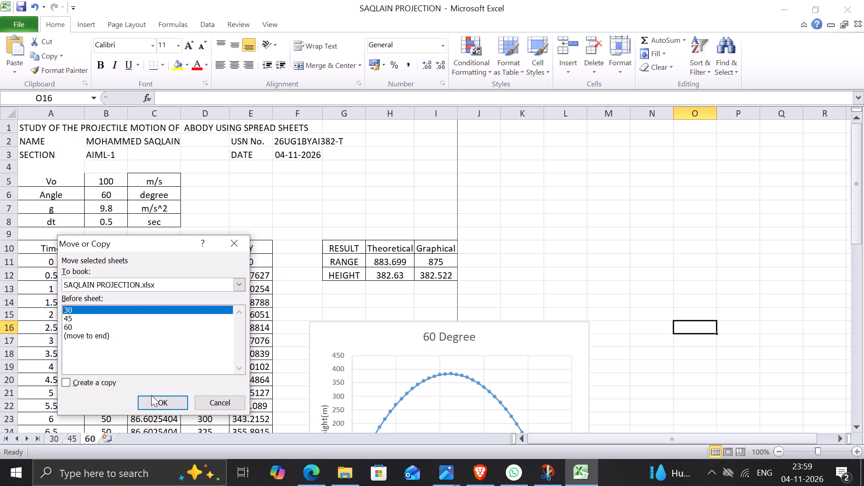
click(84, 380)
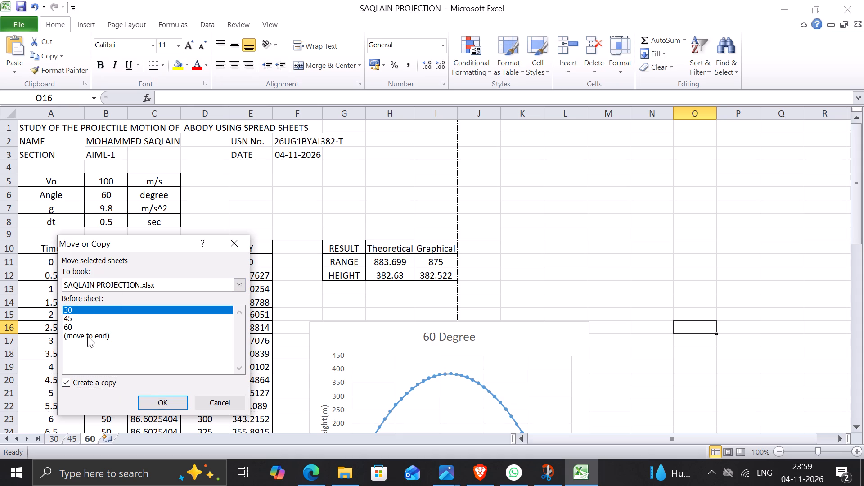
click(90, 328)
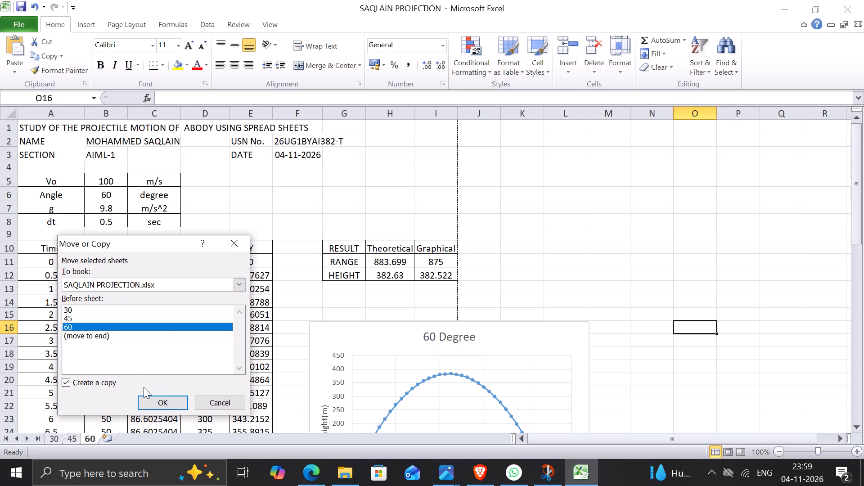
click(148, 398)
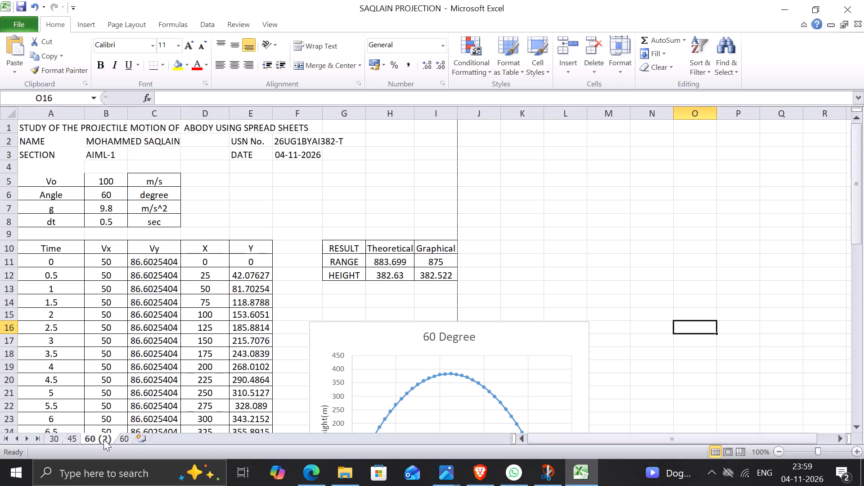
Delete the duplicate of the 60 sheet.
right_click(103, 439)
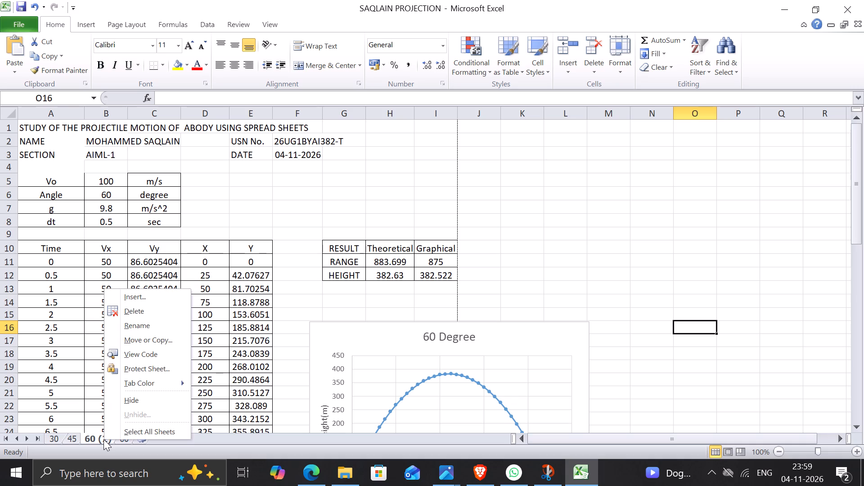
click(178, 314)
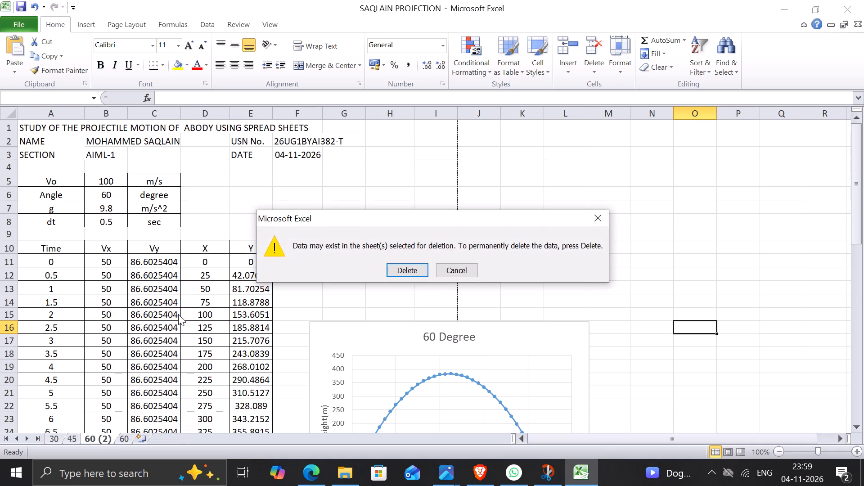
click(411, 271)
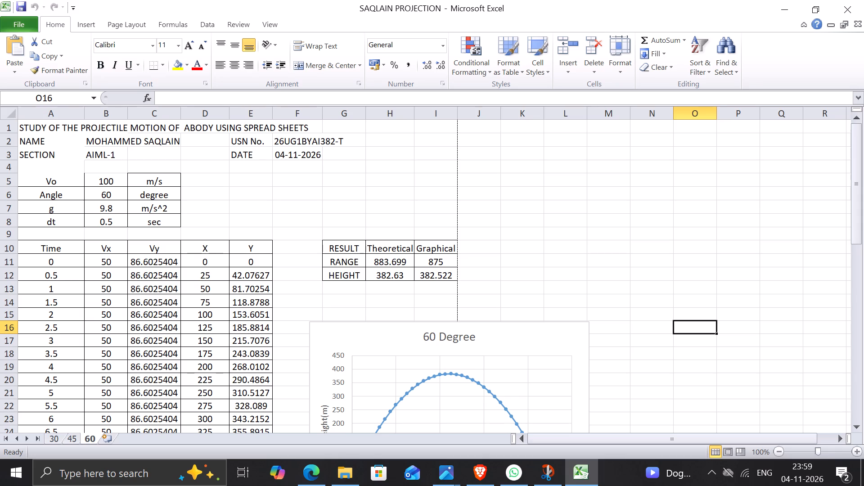
Add a new blank worksheet after the 60 sheet.
click(107, 443)
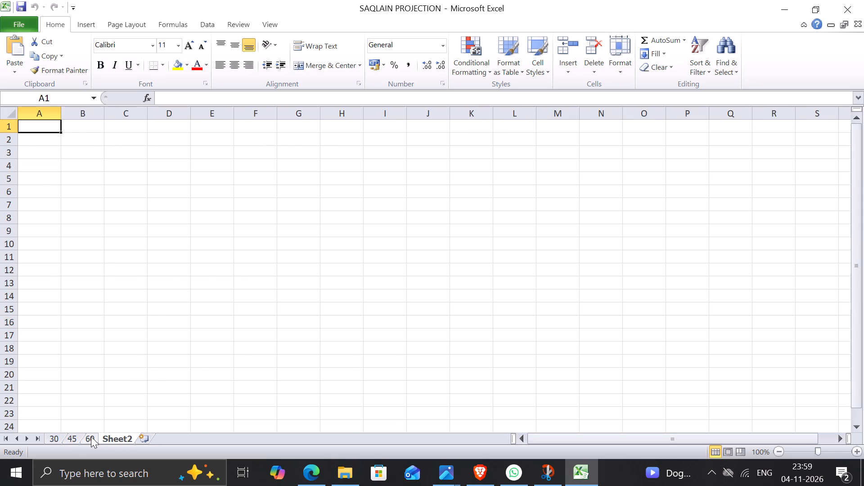
Copy the range A1:J47 of the 60 sheet, covering the heading, parameters, data table and results.
click(91, 436)
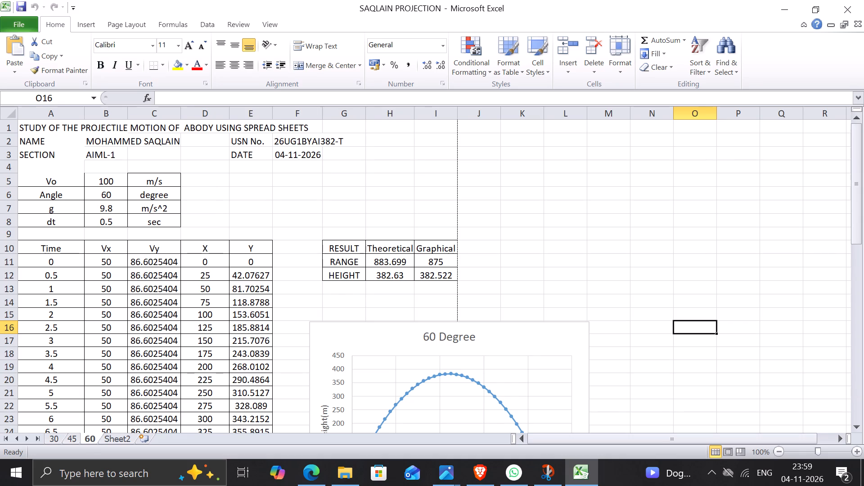
drag(31, 128, 180, 192)
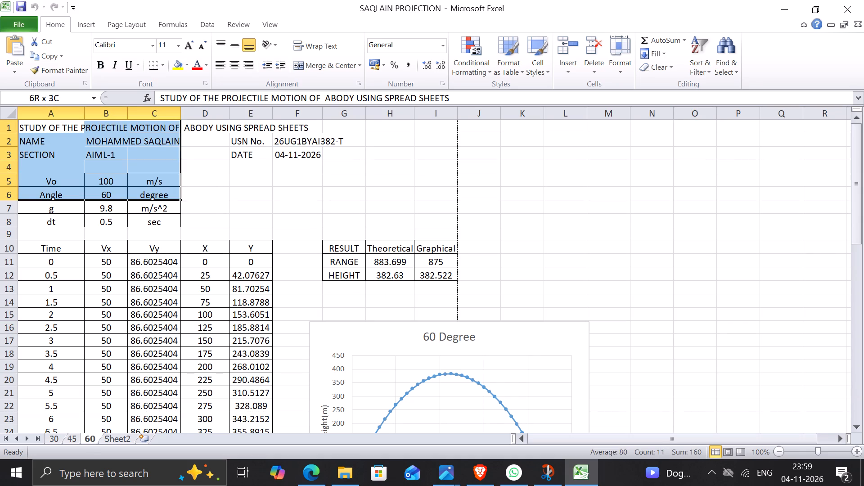
drag(180, 192, 405, 336)
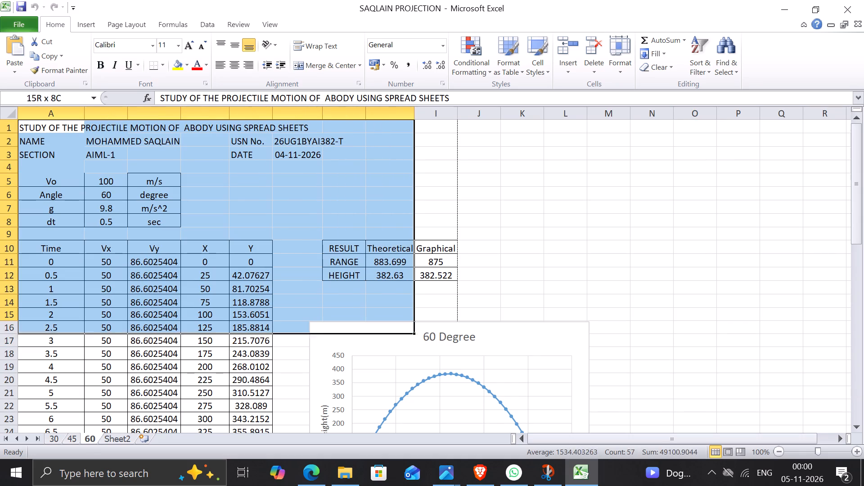
drag(405, 336, 457, 477)
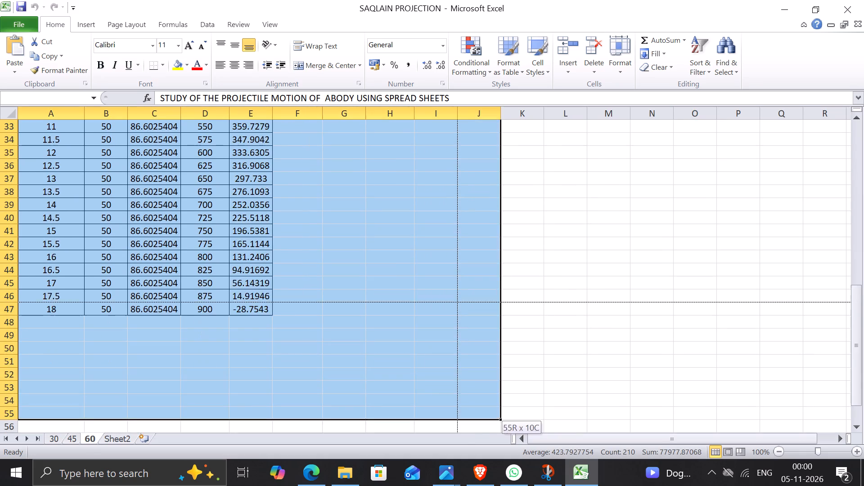
drag(457, 477, 392, 274)
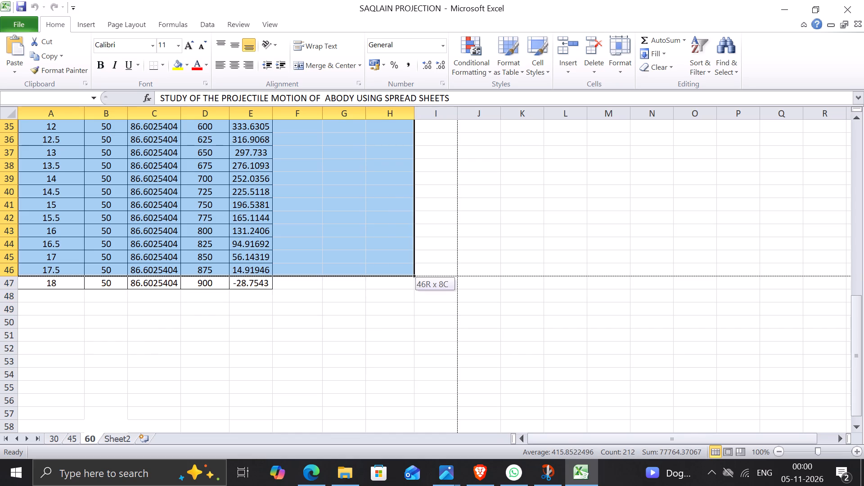
drag(392, 274, 424, 283)
key(Up)
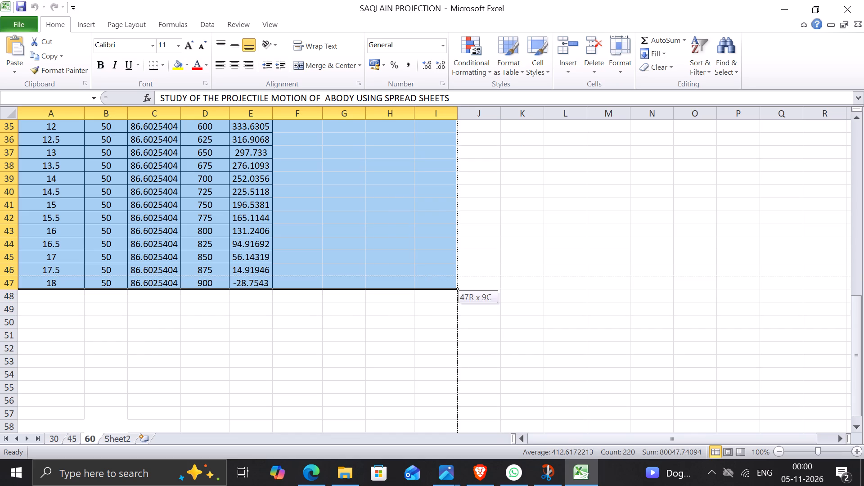
drag(424, 283, 470, 283)
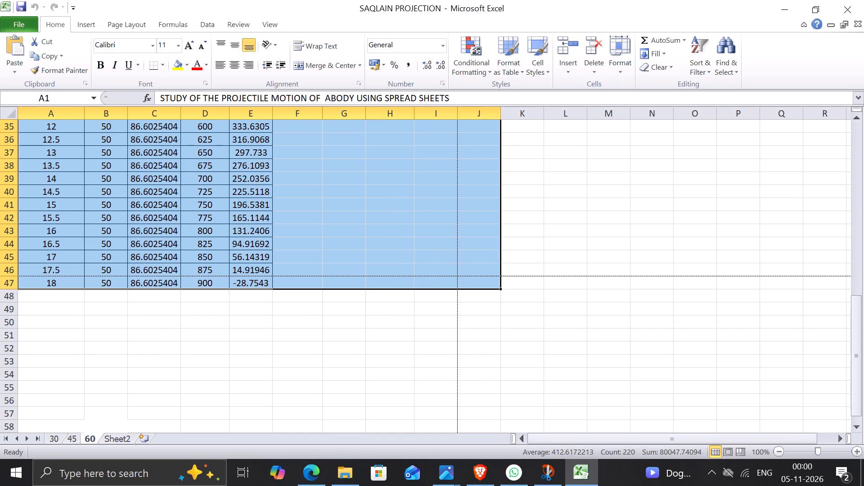
key(ctrl+c)
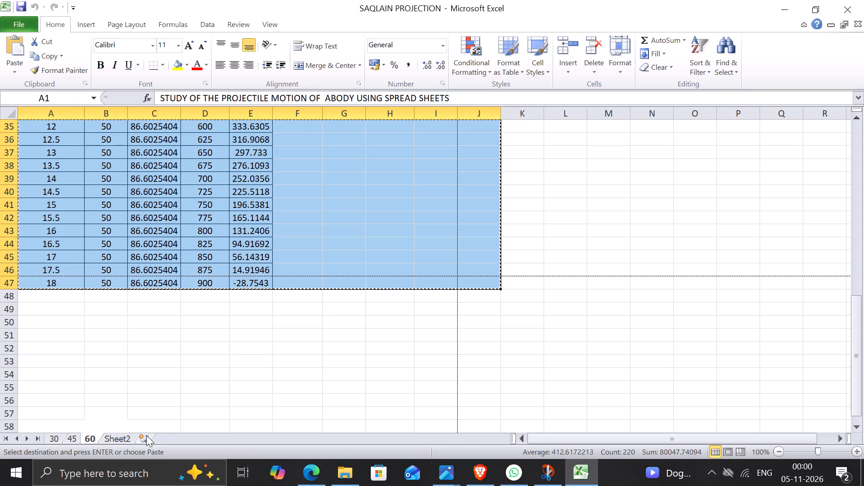
Paste the copied range into Sheet2 starting at cell A1 and check its rows down to the last time value.
click(126, 438)
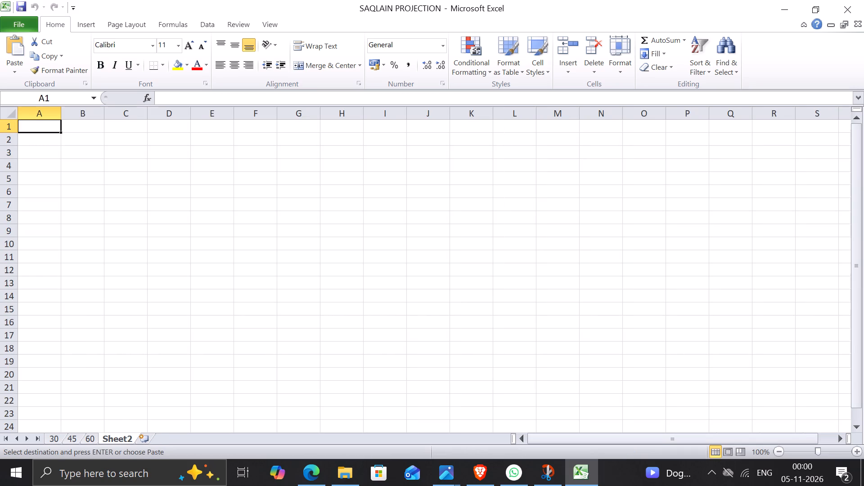
drag(43, 128, 236, 202)
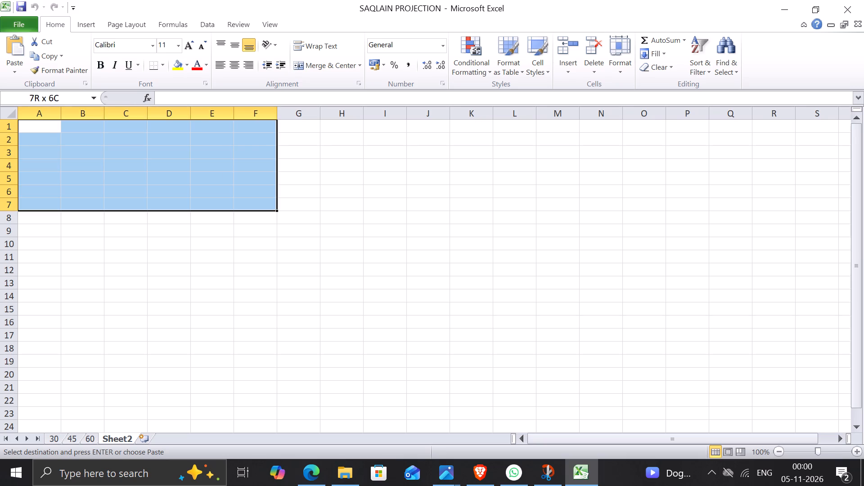
drag(236, 202, 458, 409)
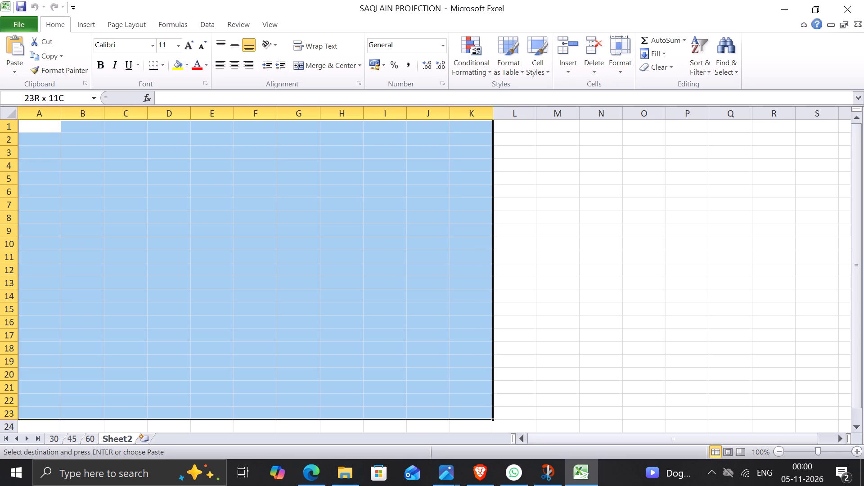
drag(458, 409, 436, 426)
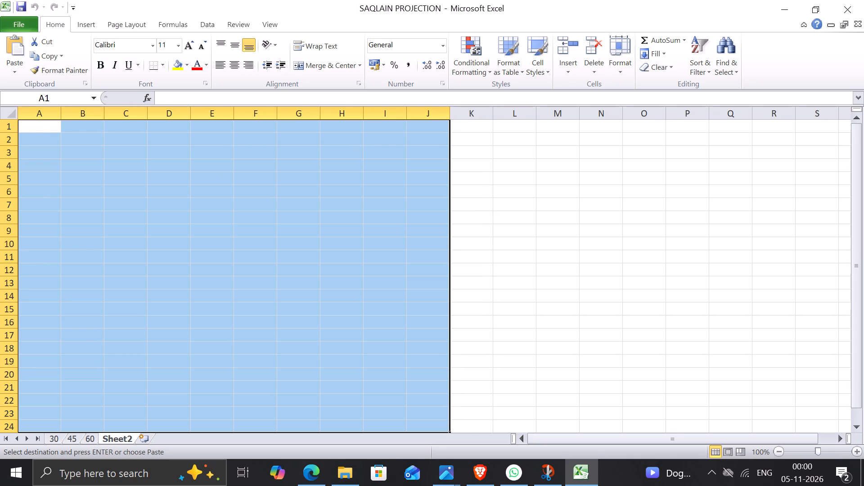
key(ctrl+v)
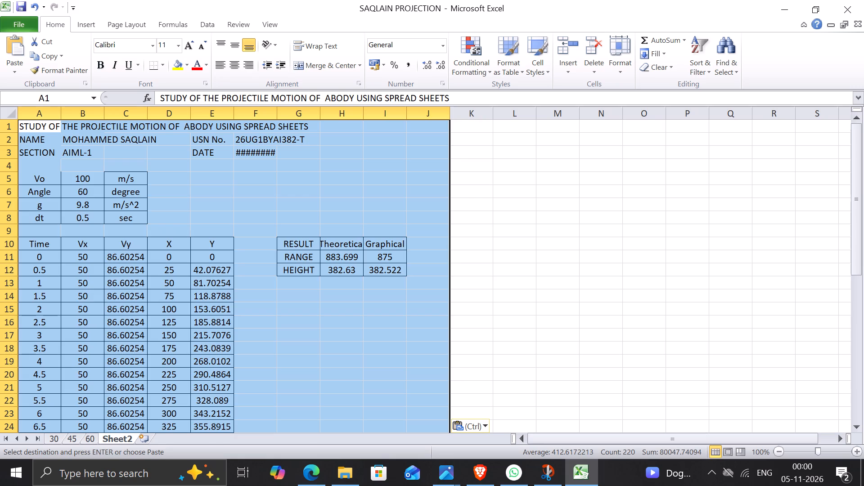
key(Down)
key(Down)
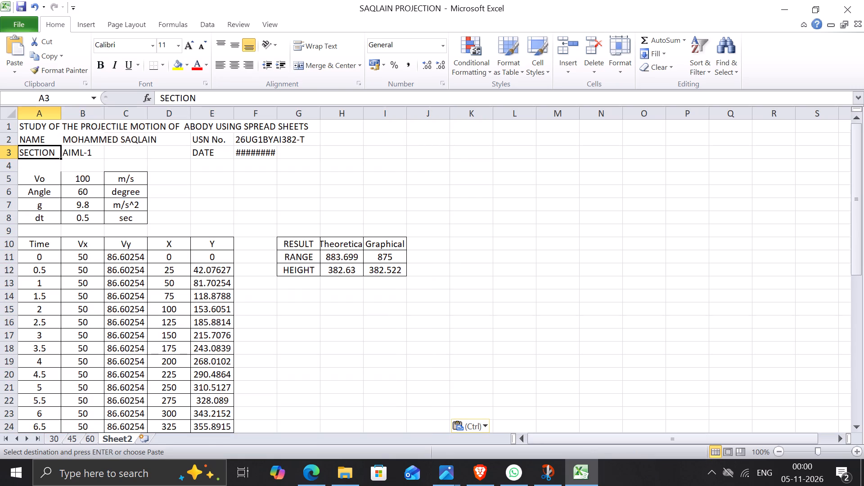
drag(859, 220, 863, 369)
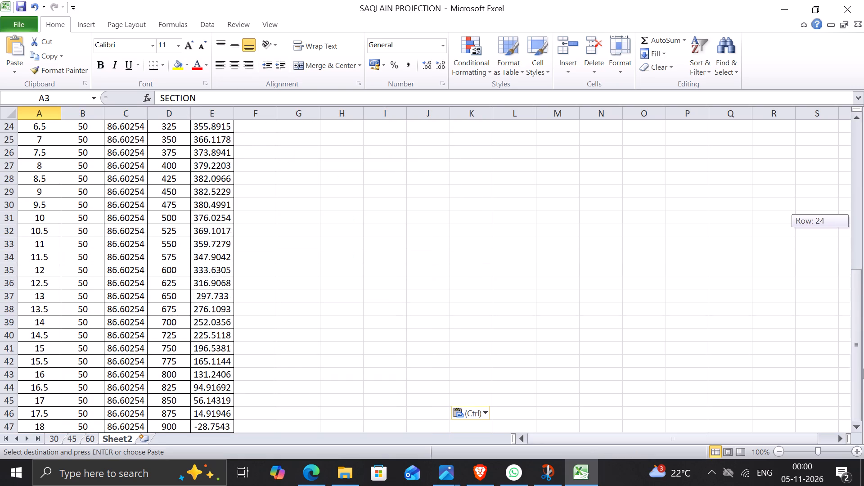
drag(863, 369, 863, 485)
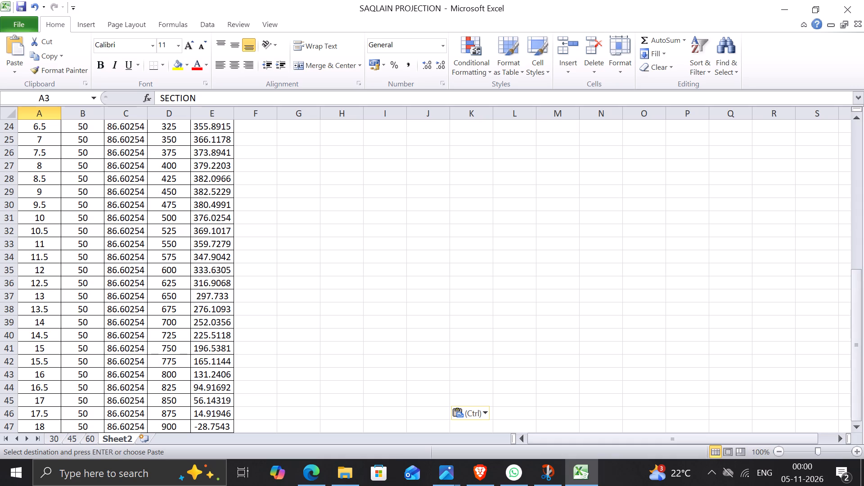
Move the 60 sheet so that it follows Sheet2 in the sheet order.
double_click(89, 439)
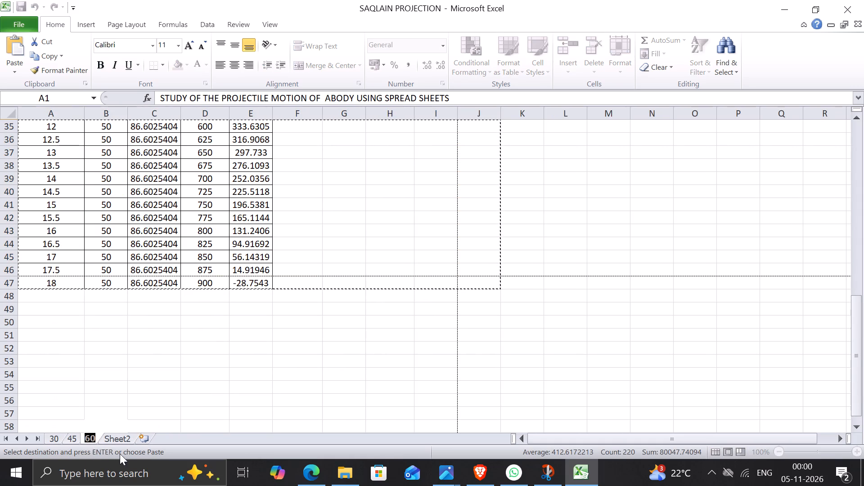
click(118, 442)
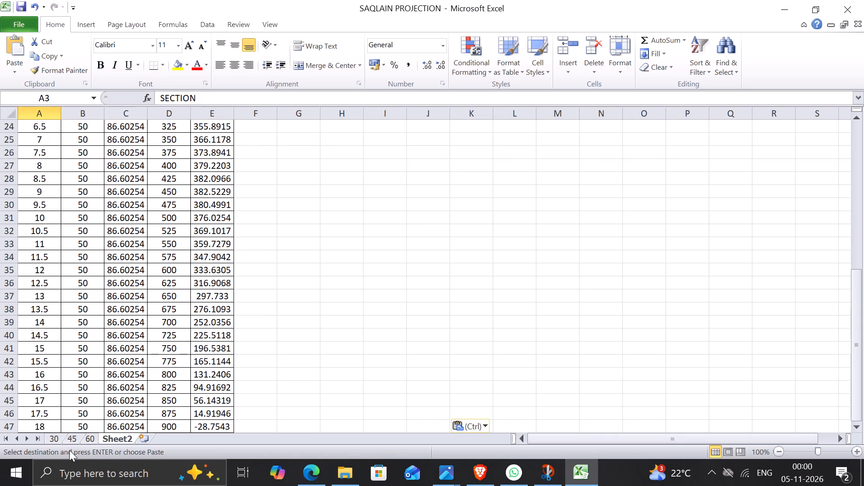
drag(90, 436, 147, 390)
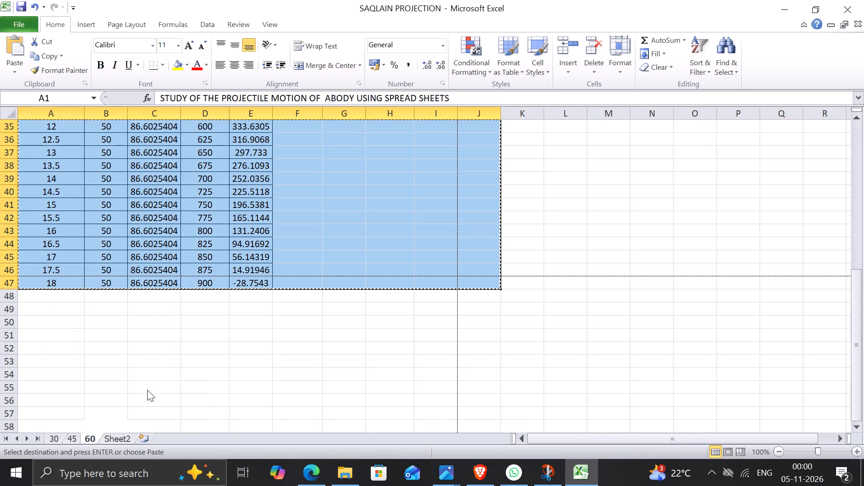
drag(147, 390, 201, 368)
click(283, 341)
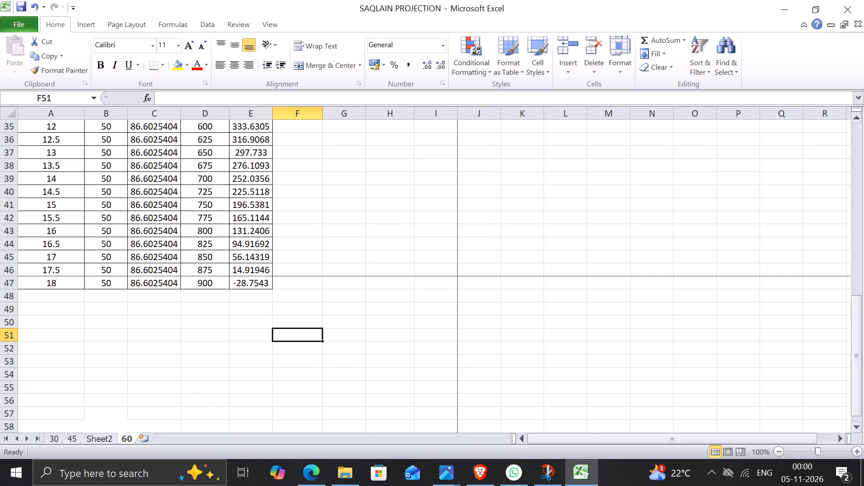
Move the 60 Degree chart from the 60 sheet to Sheet2, below the RESULT table with its upper-left corner in cell F15.
drag(853, 312, 846, 214)
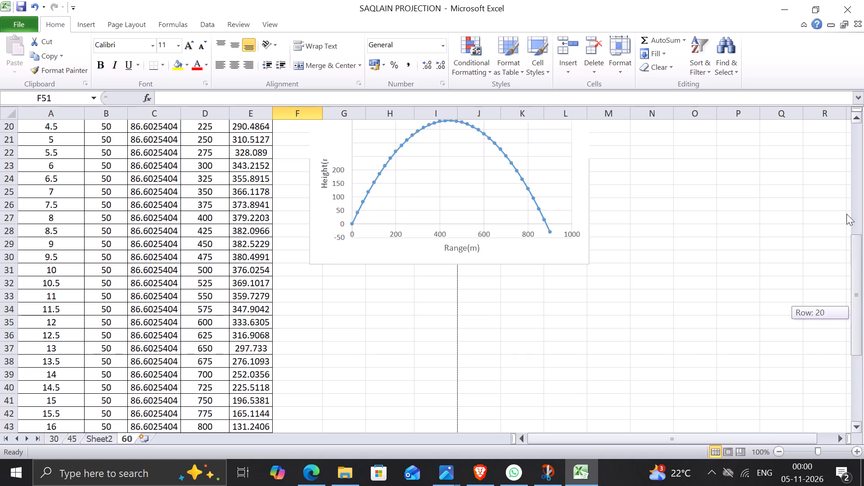
drag(846, 214, 747, 180)
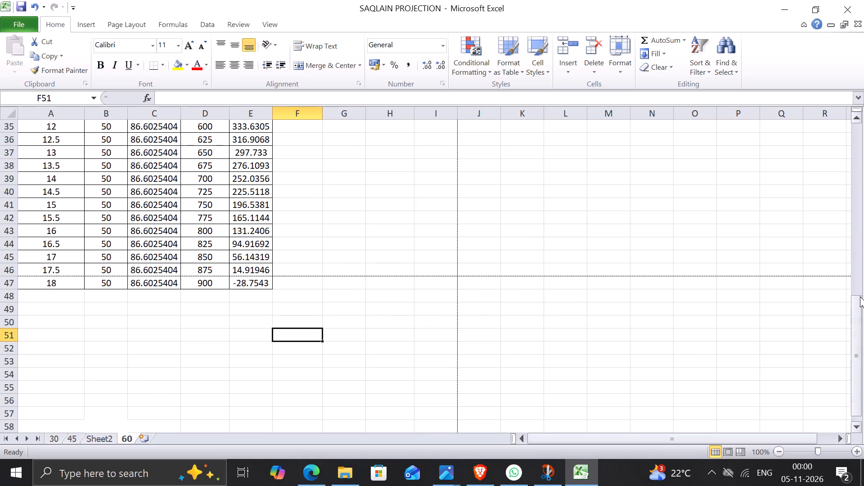
drag(860, 299, 846, 177)
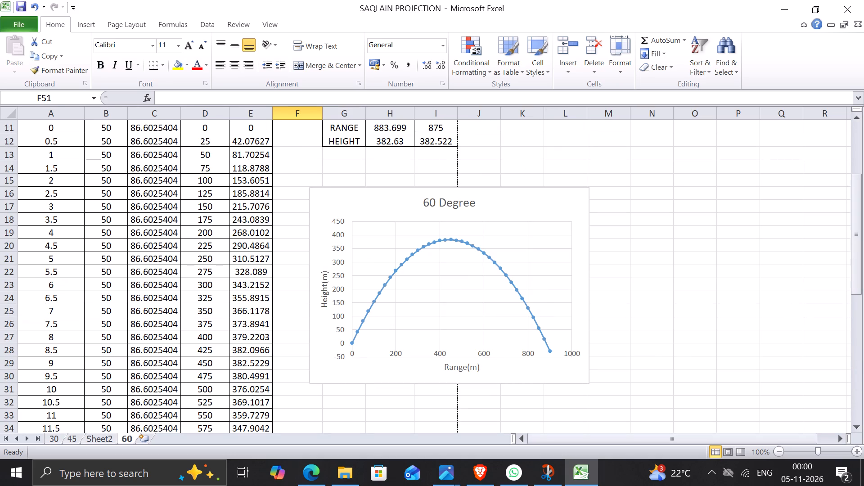
right_click(577, 216)
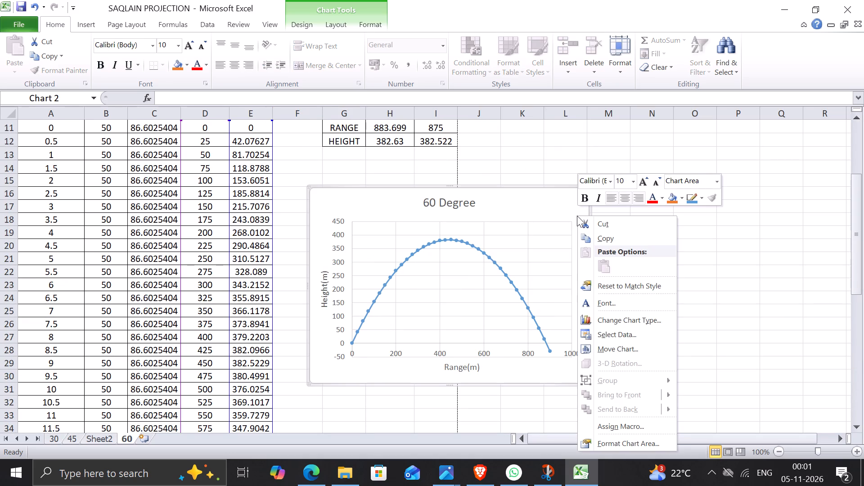
click(611, 224)
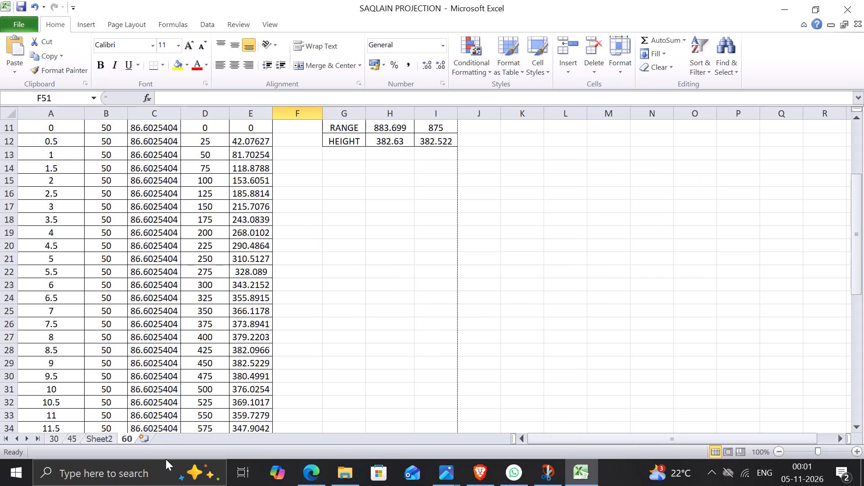
click(143, 442)
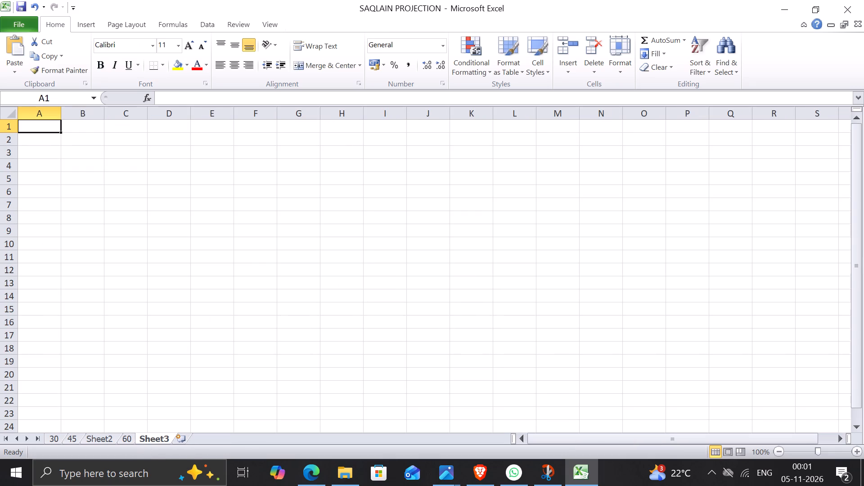
click(112, 438)
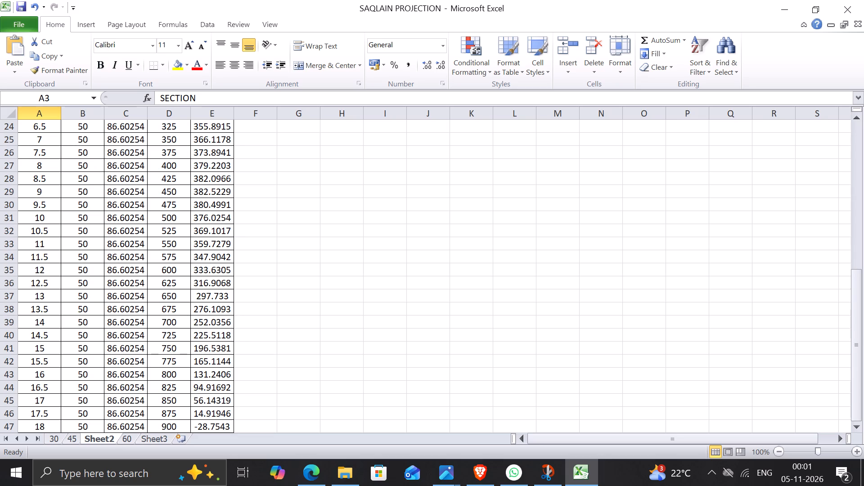
key(Up)
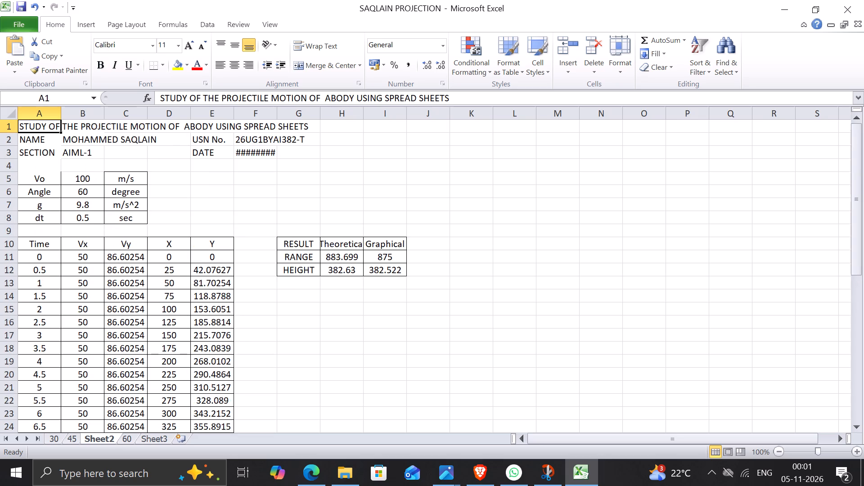
click(298, 324)
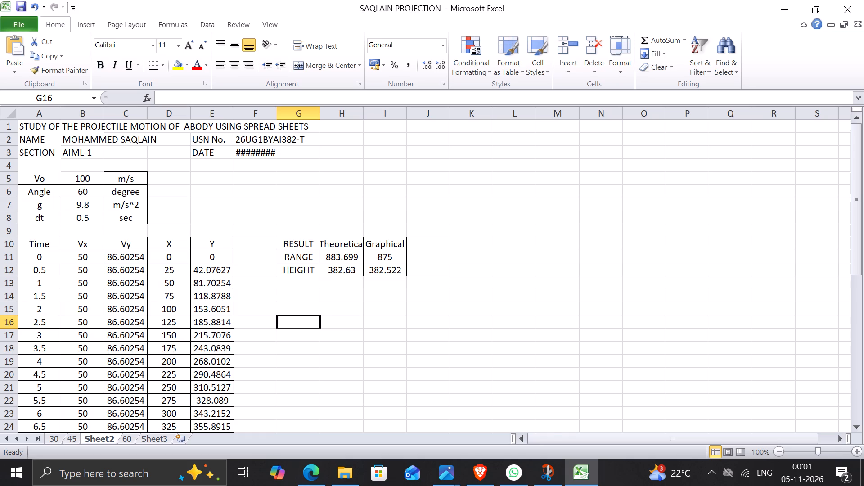
key(ctrl+v)
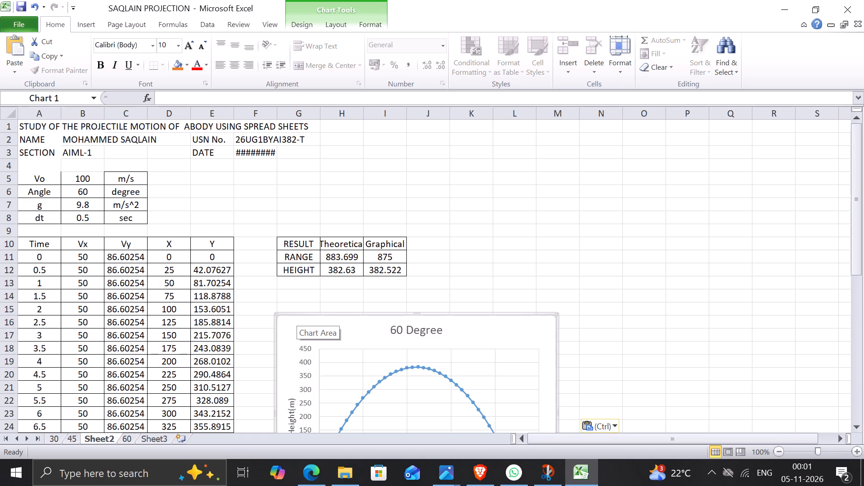
drag(297, 314, 284, 313)
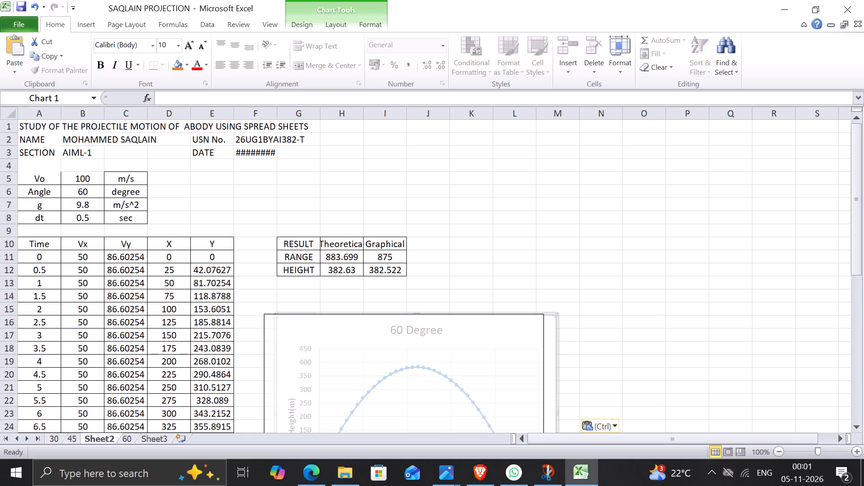
drag(284, 313, 273, 303)
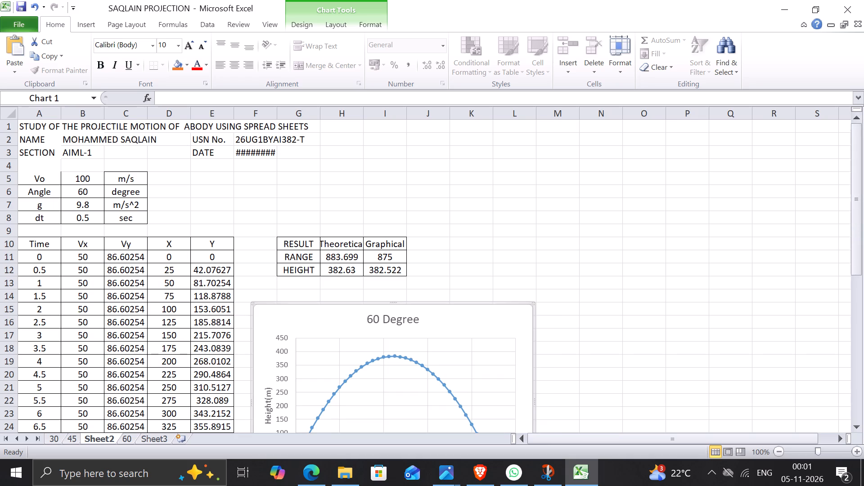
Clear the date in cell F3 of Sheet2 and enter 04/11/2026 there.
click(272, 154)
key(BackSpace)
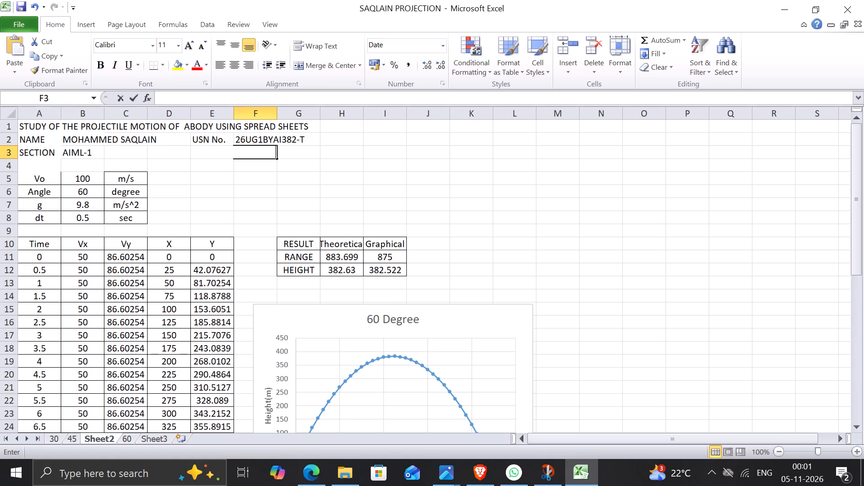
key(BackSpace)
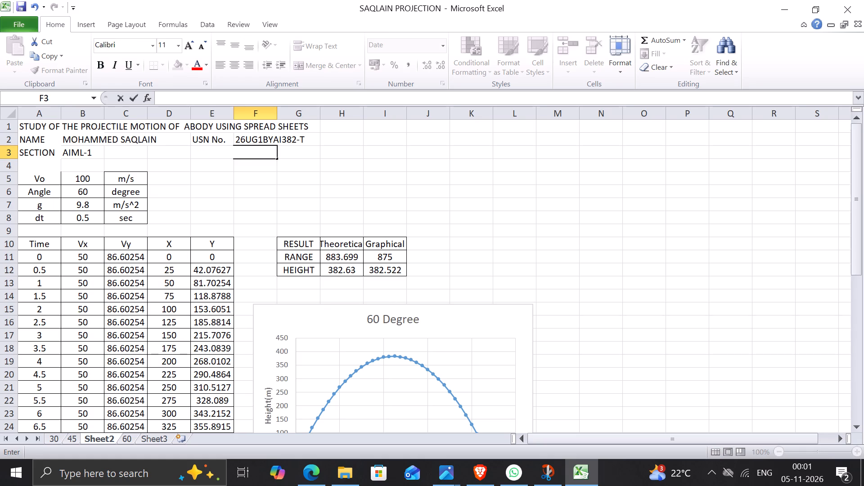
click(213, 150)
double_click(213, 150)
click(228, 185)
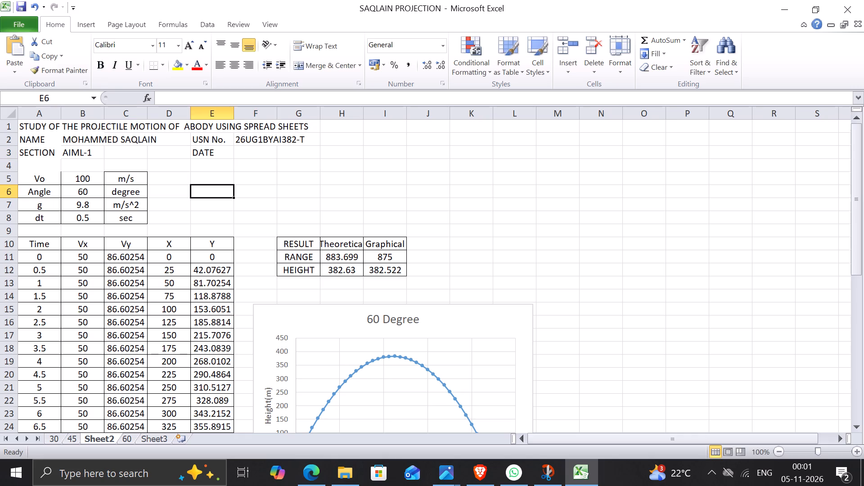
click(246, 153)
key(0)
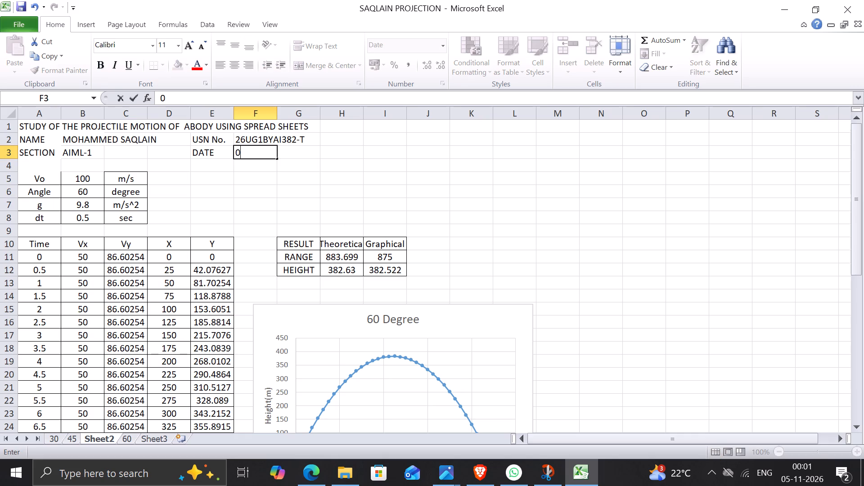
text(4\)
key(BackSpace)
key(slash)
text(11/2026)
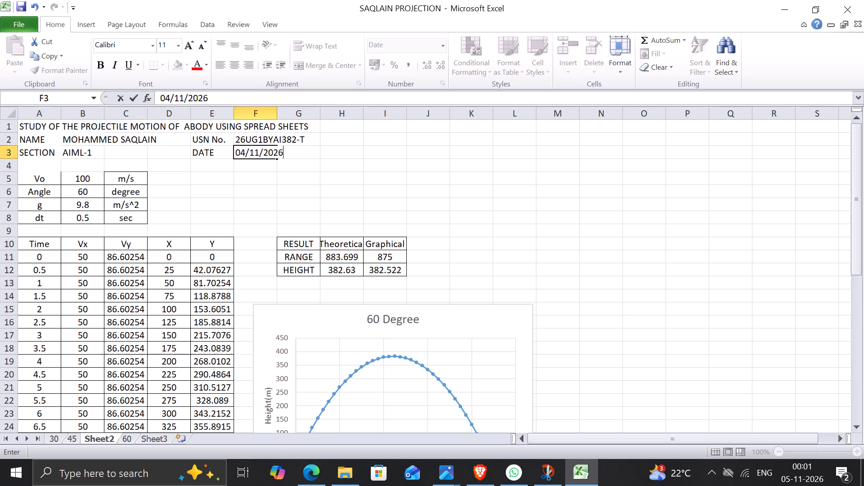
Rename Sheet2, trying the name 60 first and using 61 instead.
double_click(108, 436)
text(60)
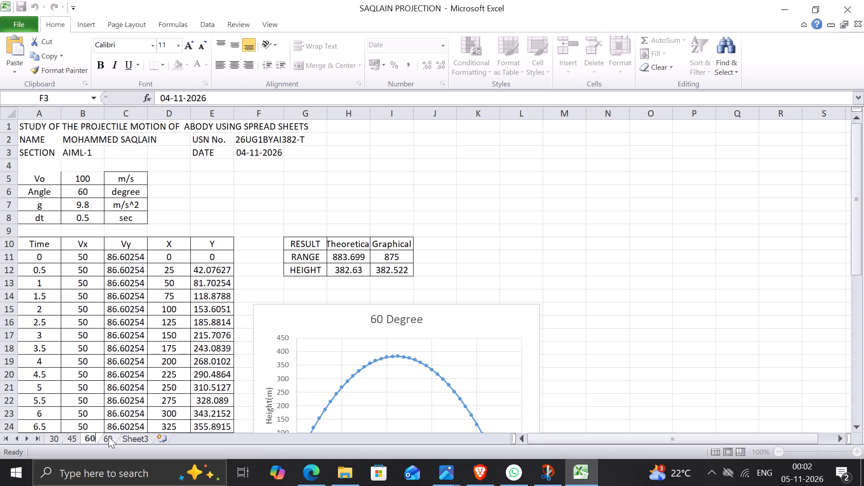
click(108, 436)
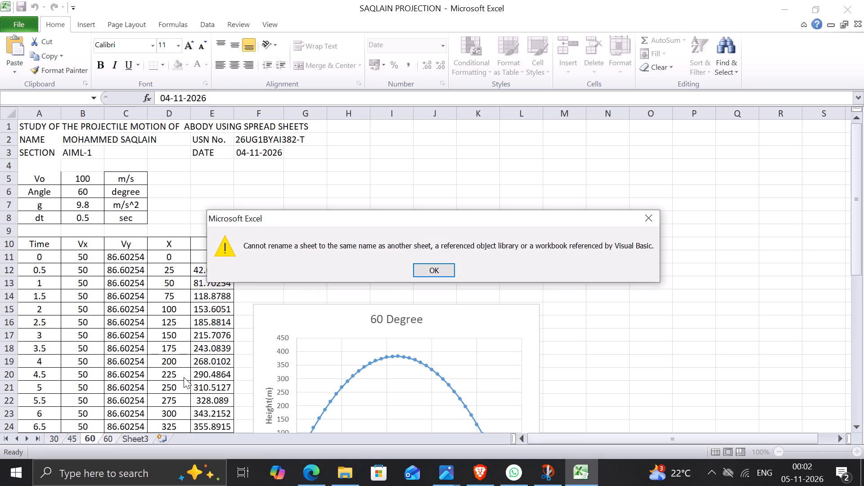
click(97, 438)
click(440, 268)
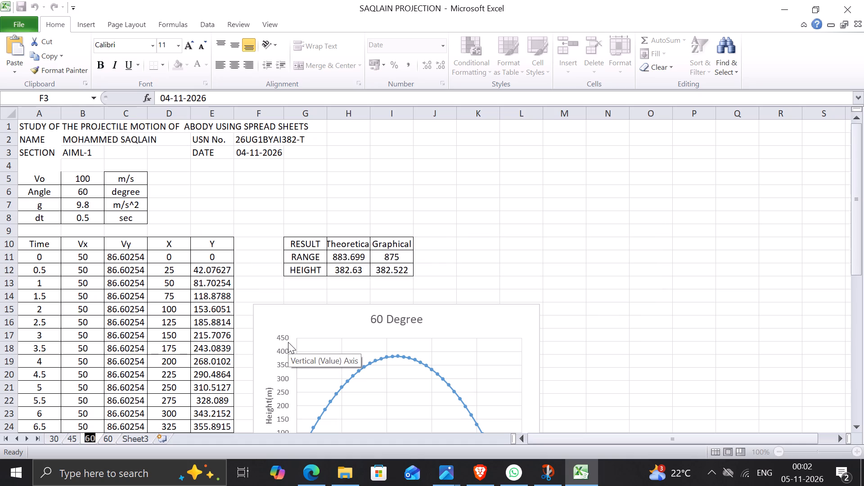
text(61)
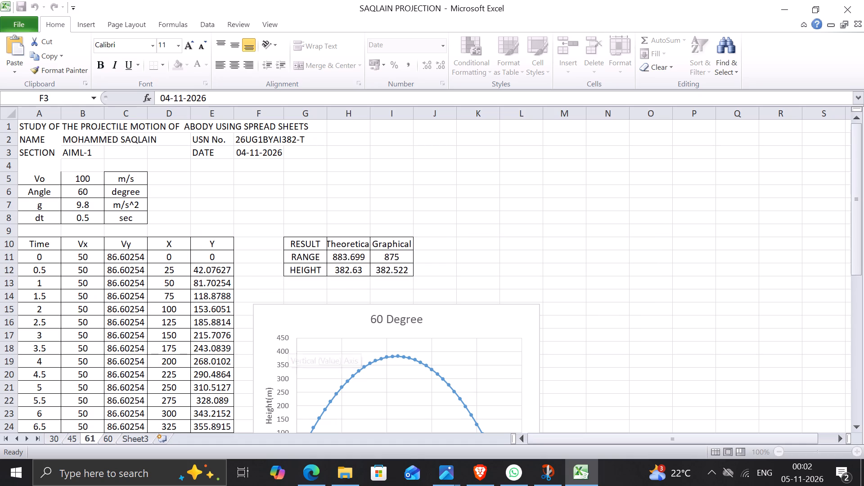
click(105, 438)
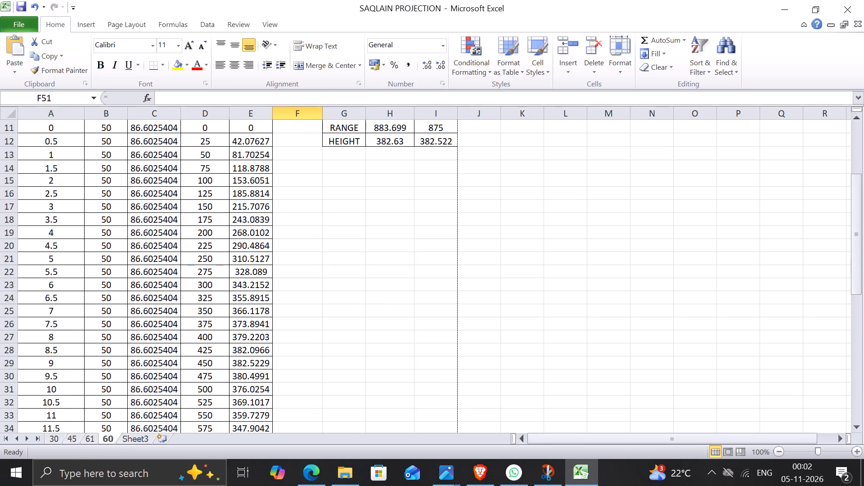
Review the top of the 60 sheet, covering heading, parameters and results, and compare it with the 61 sheet.
key(Up)
key(Up)
key(Up)
key(Up)
key(Up)
key(Up)
key(Up)
key(Up)
key(Up)
key(Up)
key(Up)
key(Up)
key(Up)
key(Up)
key(Up)
key(Up)
key(Up)
key(Up)
key(Up)
key(Up)
key(Up)
key(Up)
key(Up)
key(Up)
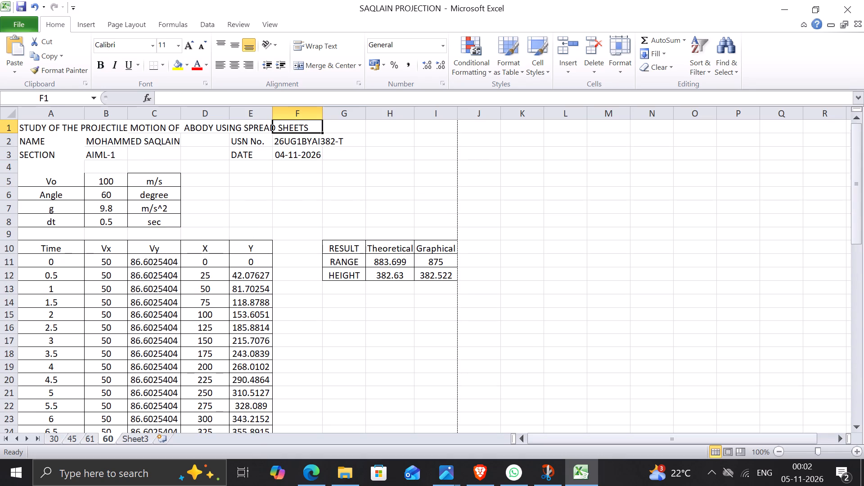
click(94, 441)
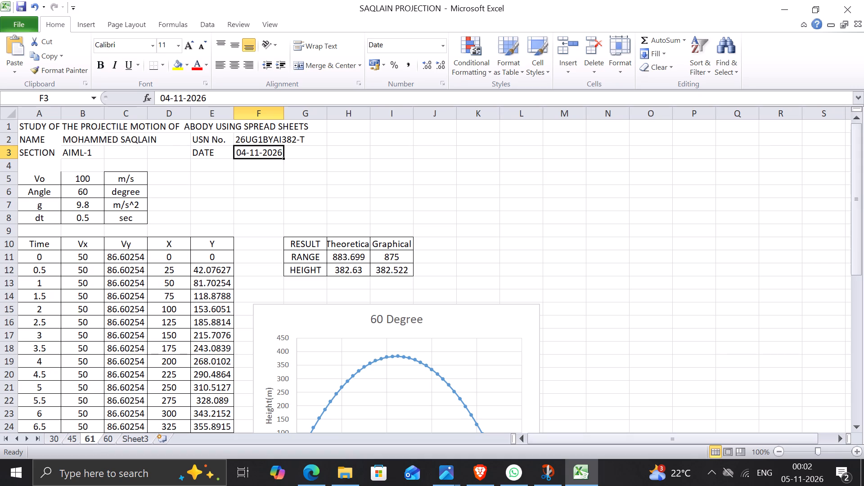
click(44, 142)
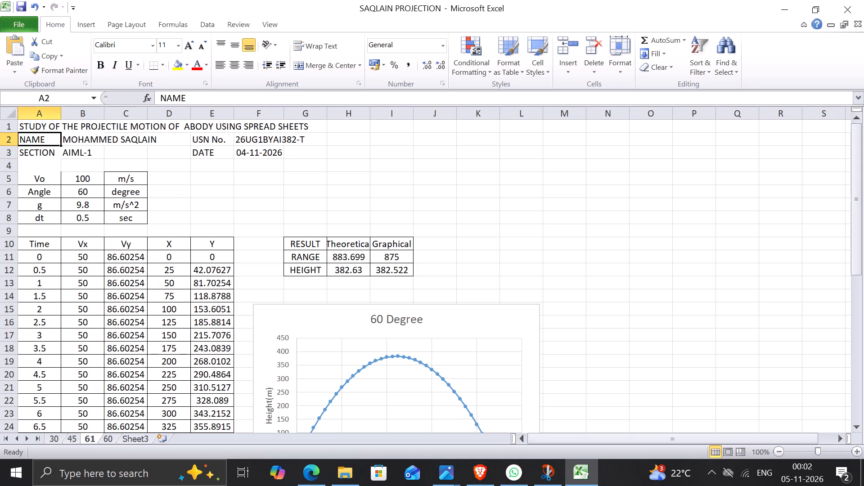
click(44, 142)
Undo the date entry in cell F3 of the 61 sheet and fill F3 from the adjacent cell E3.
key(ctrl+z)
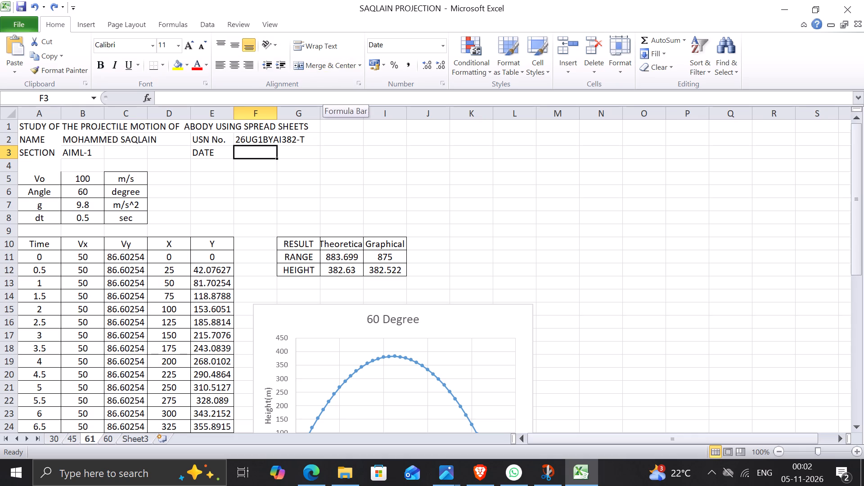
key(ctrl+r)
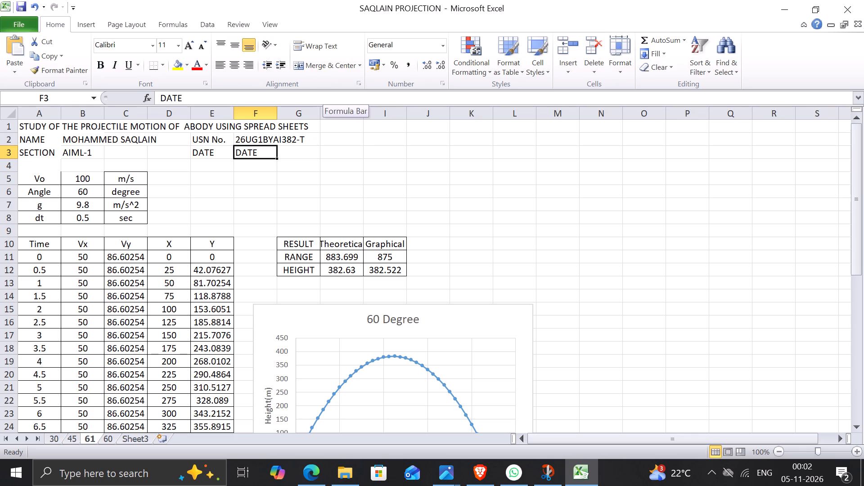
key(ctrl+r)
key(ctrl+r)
Replace the content of cell F3 on the 61 sheet with the date 04/11/2026.
triple_click(260, 151)
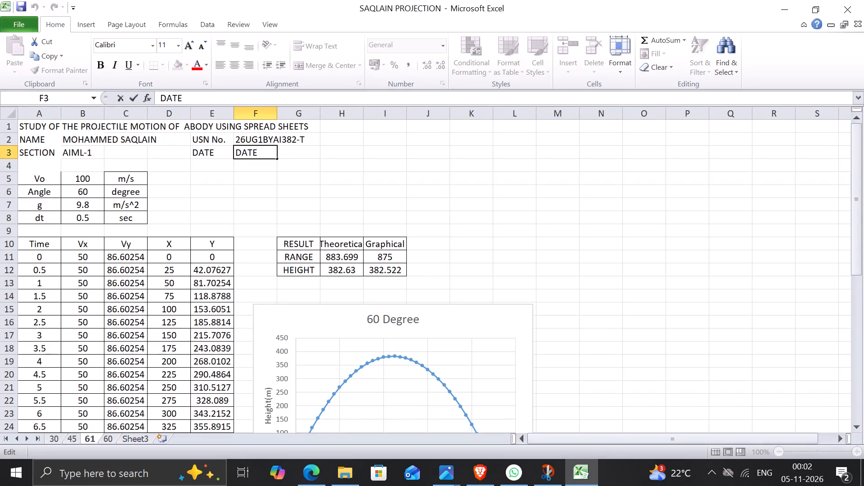
key(BackSpace)
key(BackSpace)
key(BackSpace)
key(BackSpace)
key(0)
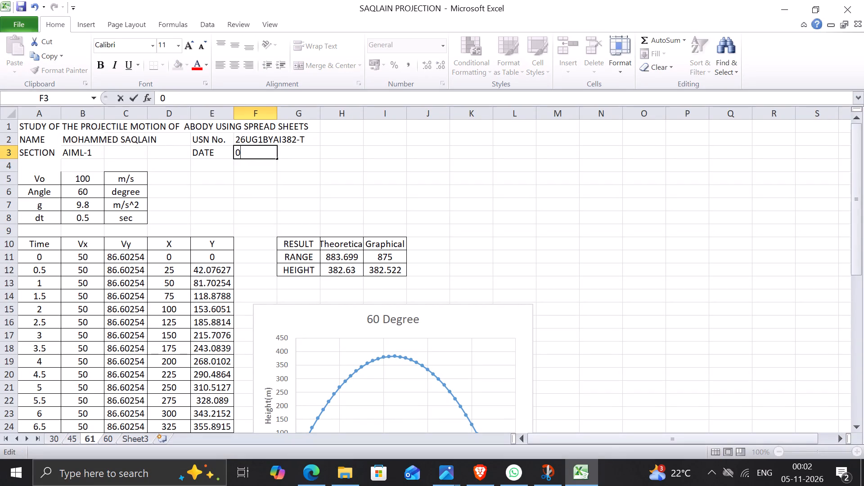
text(4//)
key(BackSpace)
text(11/2026)
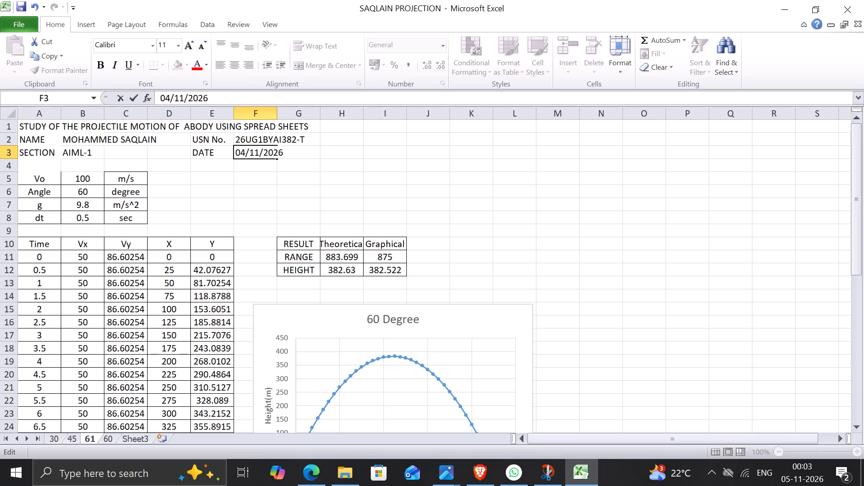
Save the workbook with the date entry in place.
key(ctrl+s)
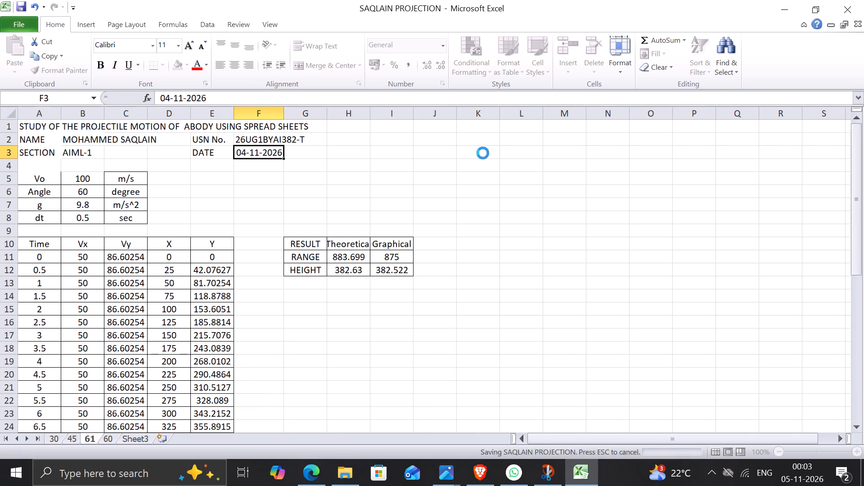
key(ctrl+s)
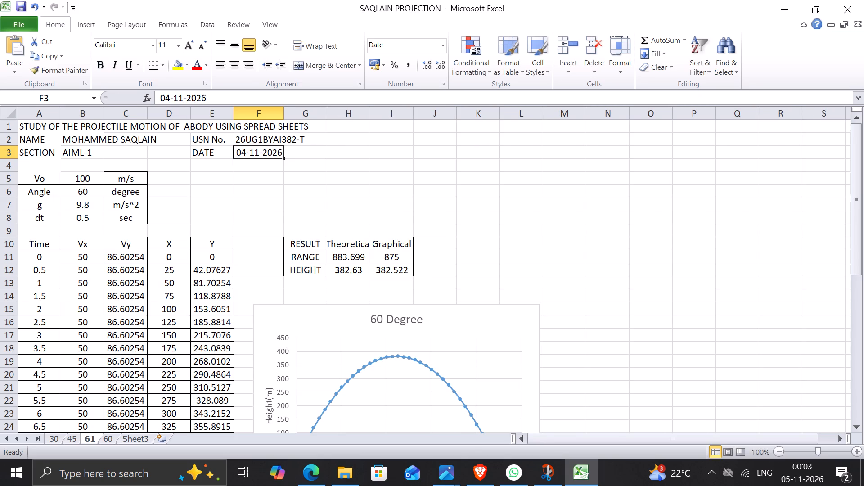
key(ctrl+s)
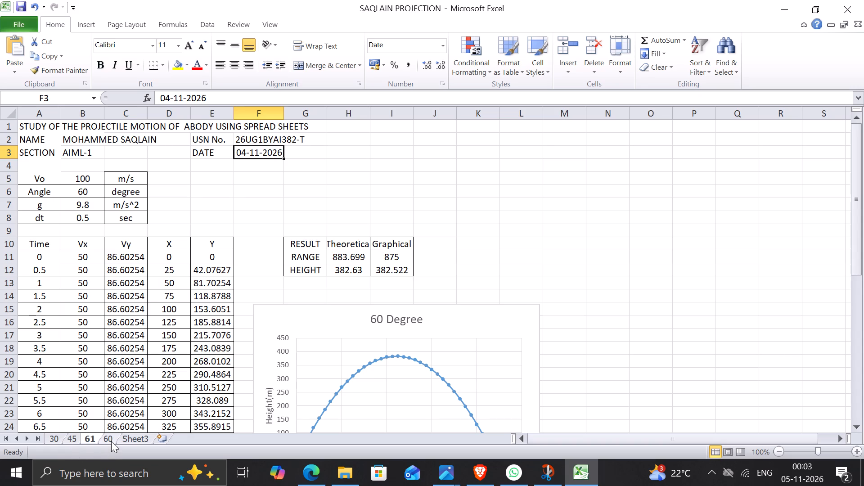
Delete the original 60 sheet from the workbook.
right_click(111, 441)
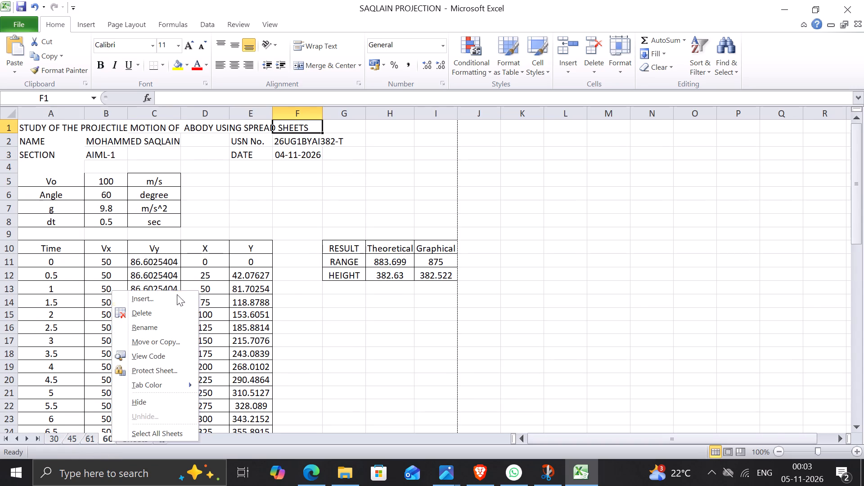
click(178, 312)
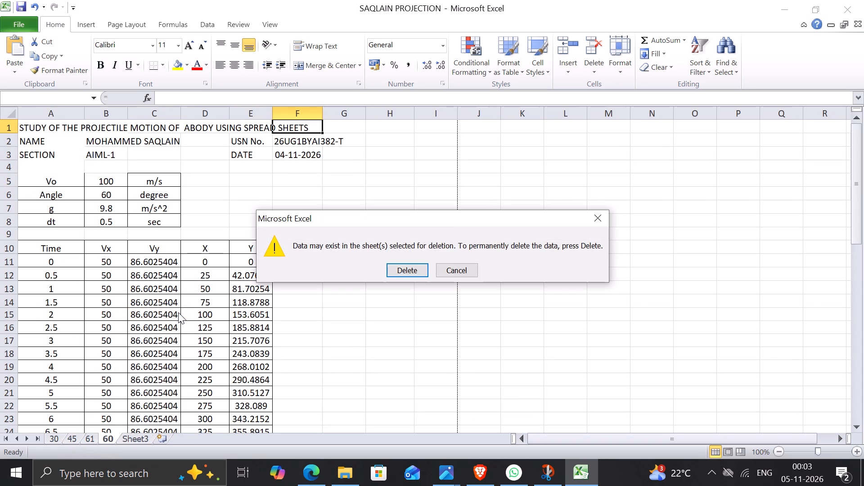
click(397, 263)
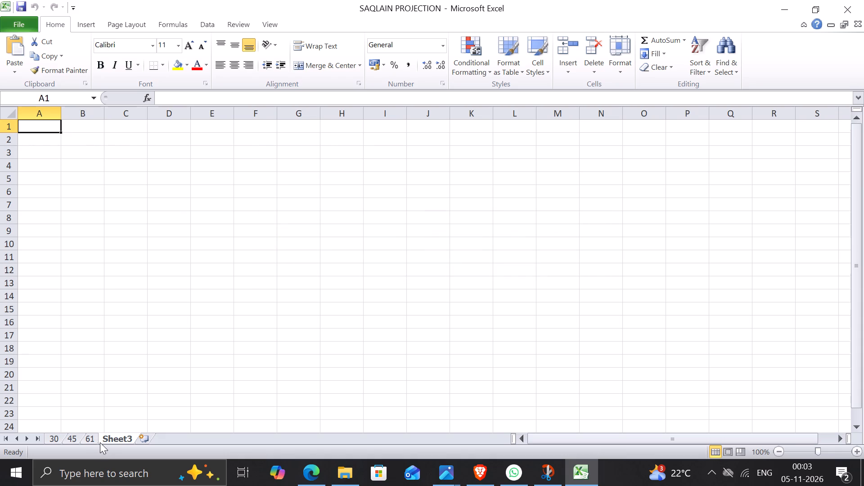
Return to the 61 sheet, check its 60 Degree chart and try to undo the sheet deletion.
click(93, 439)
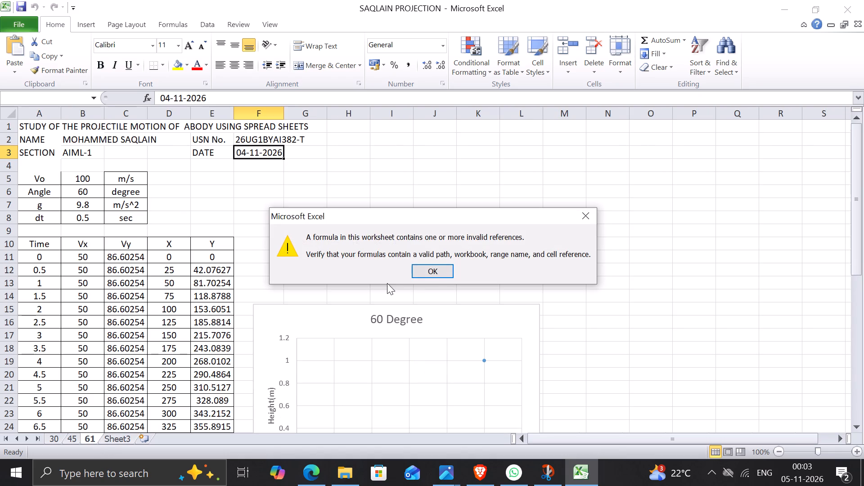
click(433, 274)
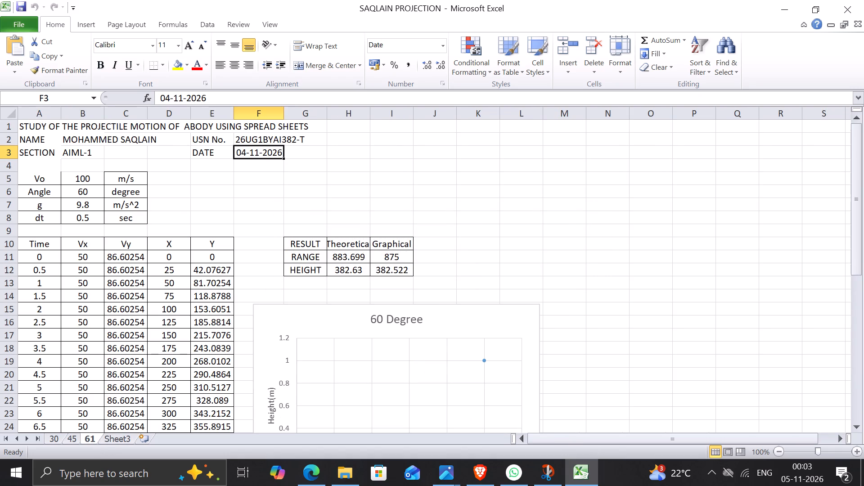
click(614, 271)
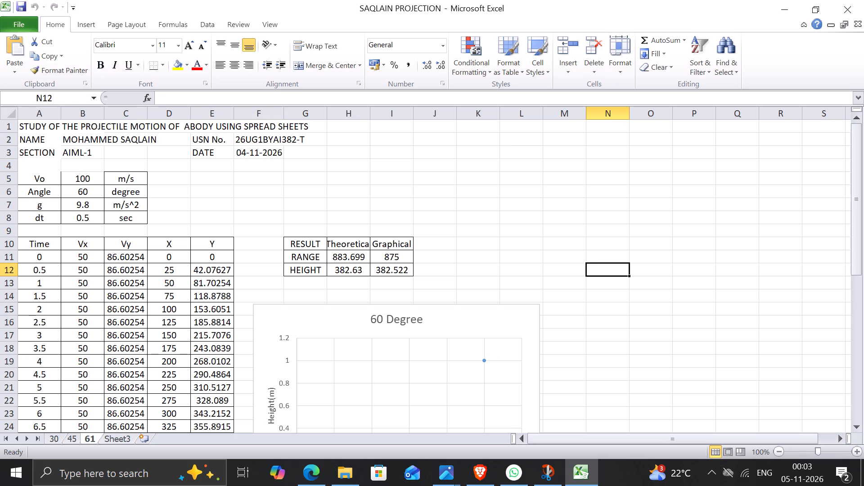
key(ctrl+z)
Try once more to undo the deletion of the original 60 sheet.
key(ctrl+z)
Delete the 60 Degree chart from the 61 sheet.
key(Down)
key(Down)
key(Down)
key(Down)
key(Down)
key(Down)
key(Down)
key(Down)
key(Down)
key(Down)
key(Down)
key(Down)
key(Down)
key(Down)
key(Down)
key(Down)
key(Down)
key(Down)
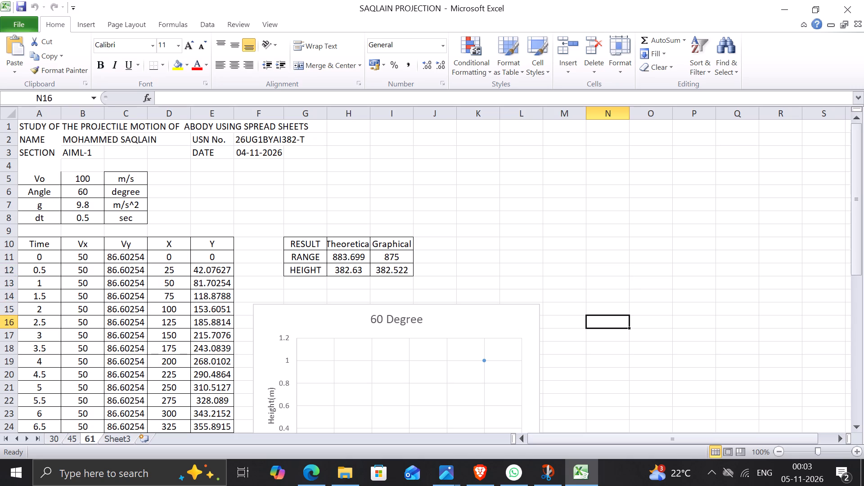
key(Down)
key(Down)
key(Down)
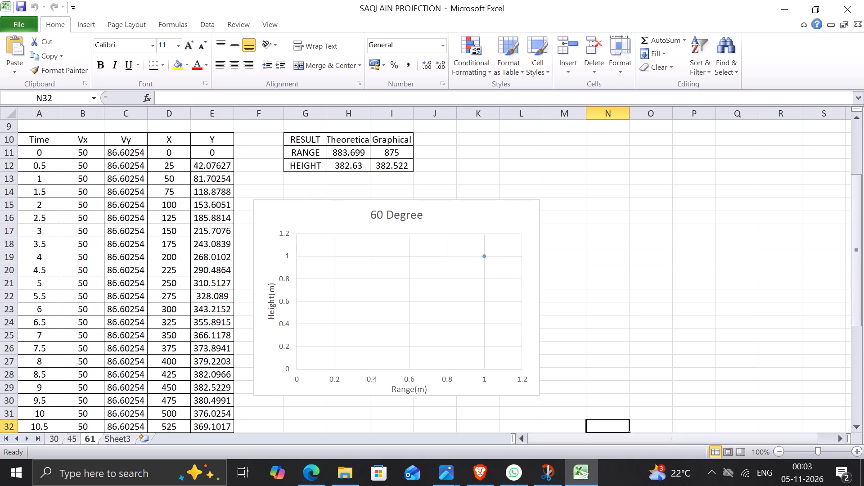
click(500, 277)
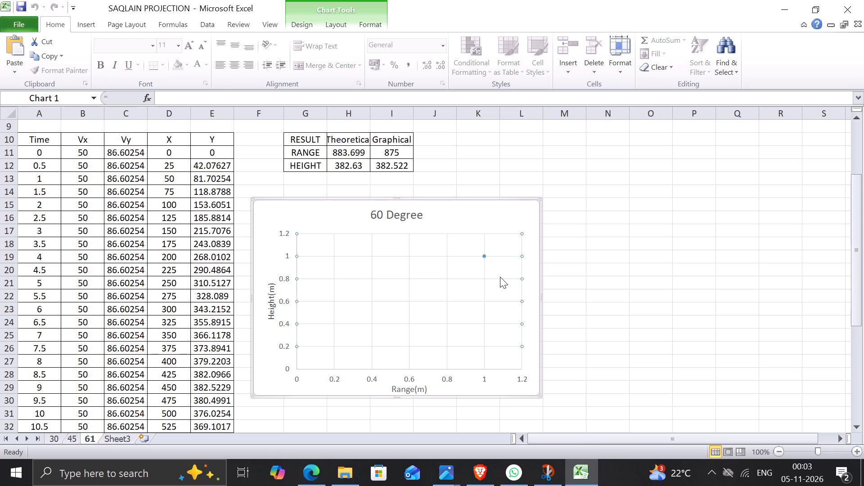
key(Delete)
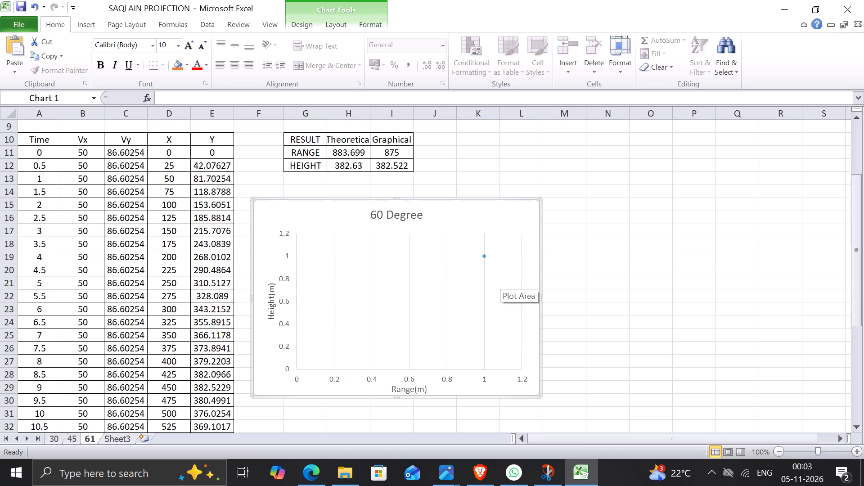
double_click(500, 277)
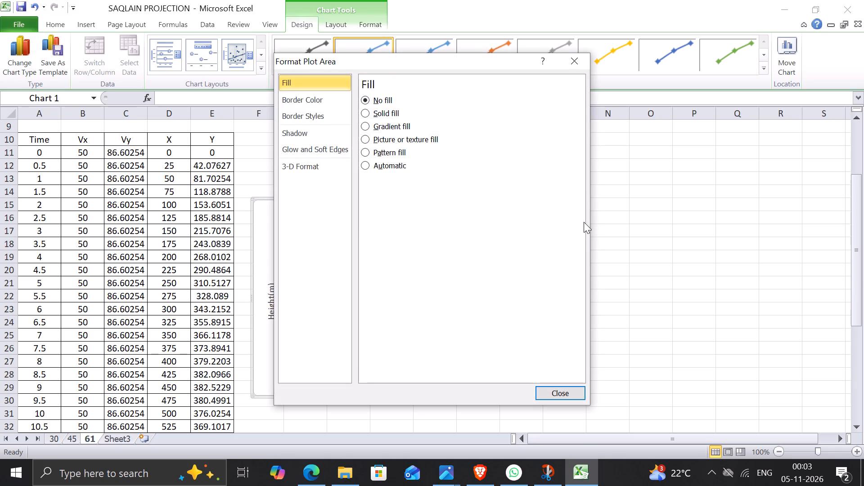
click(577, 67)
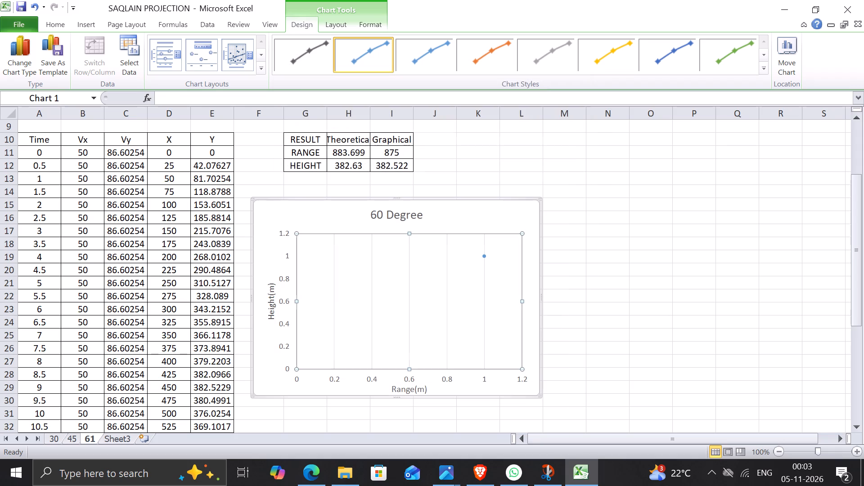
click(498, 210)
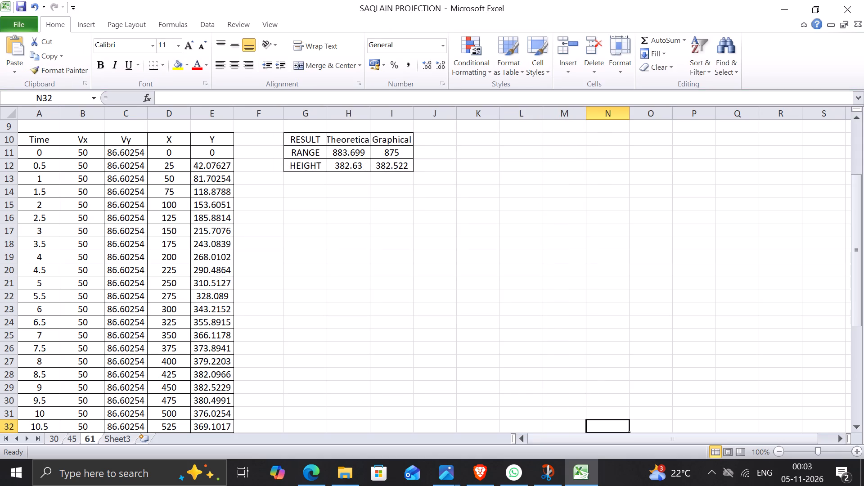
Select the X and Y data in D10:E47 and try to create line sparklines from it without a location range.
drag(163, 140, 230, 421)
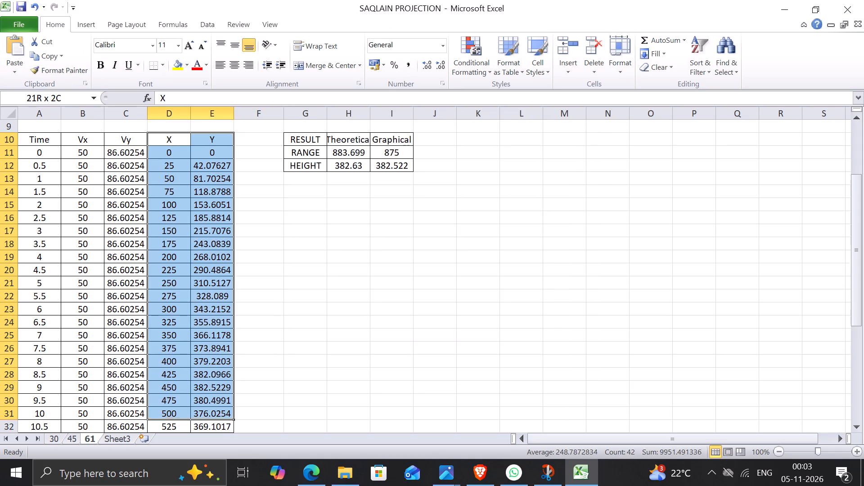
drag(230, 421, 237, 453)
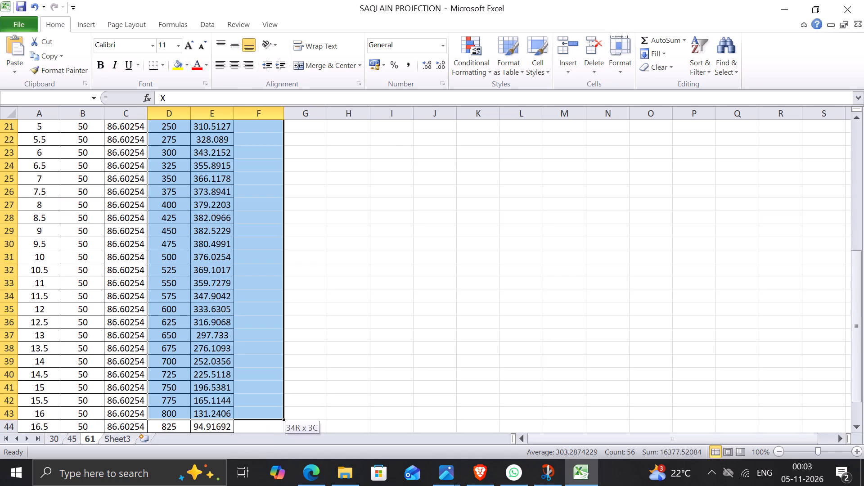
drag(237, 453, 223, 372)
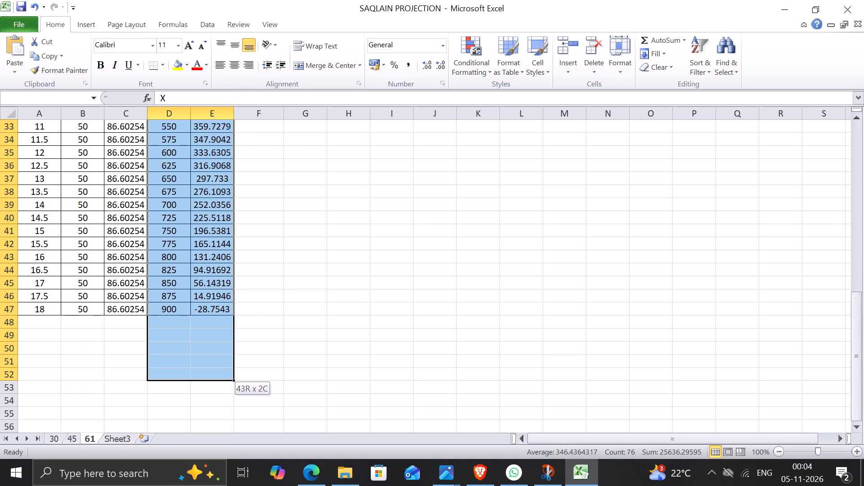
drag(223, 372, 212, 315)
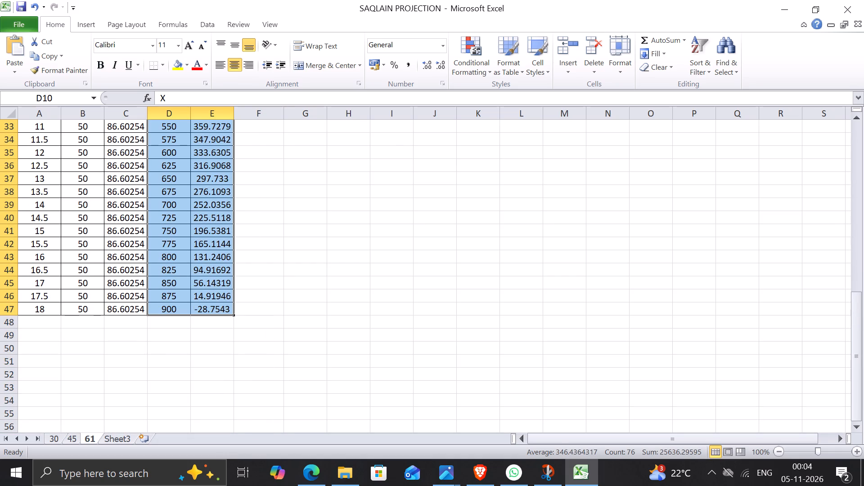
click(95, 18)
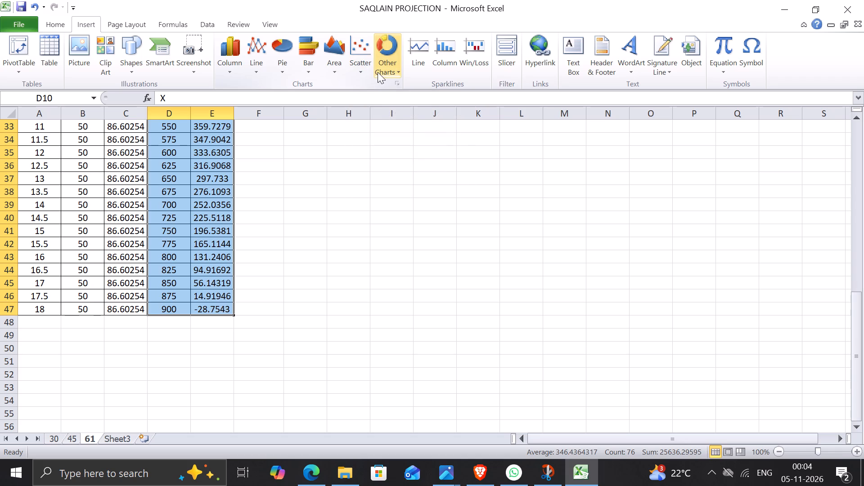
click(414, 64)
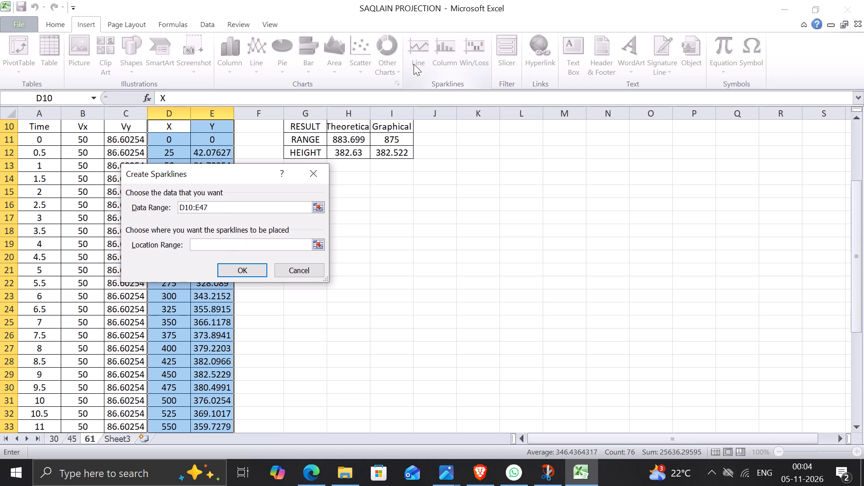
click(250, 266)
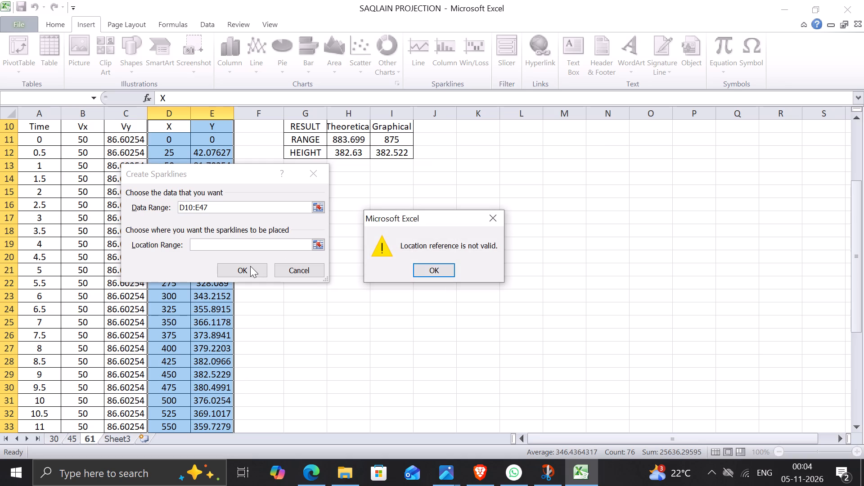
click(413, 271)
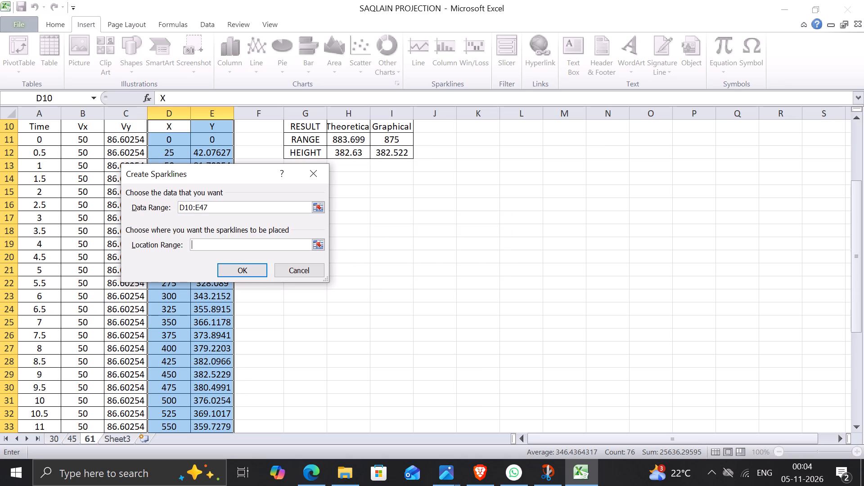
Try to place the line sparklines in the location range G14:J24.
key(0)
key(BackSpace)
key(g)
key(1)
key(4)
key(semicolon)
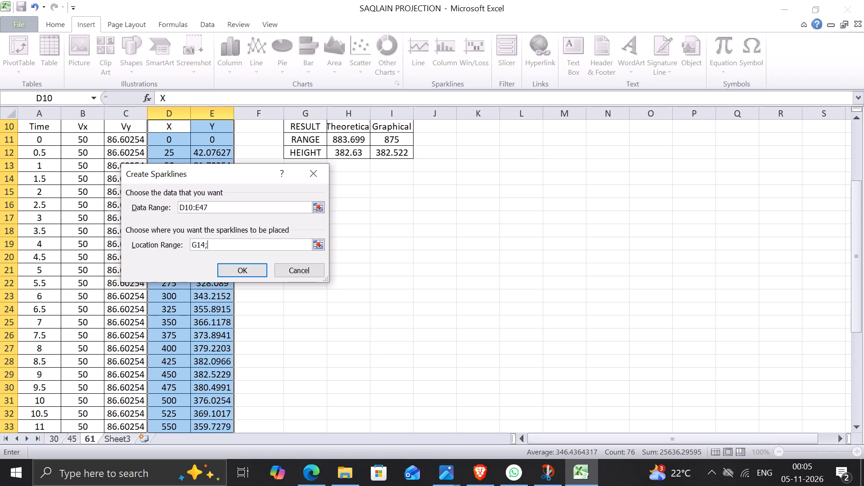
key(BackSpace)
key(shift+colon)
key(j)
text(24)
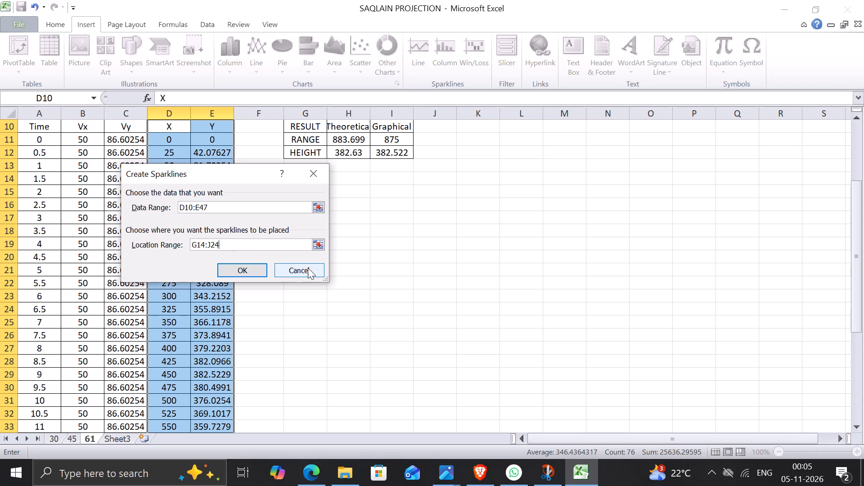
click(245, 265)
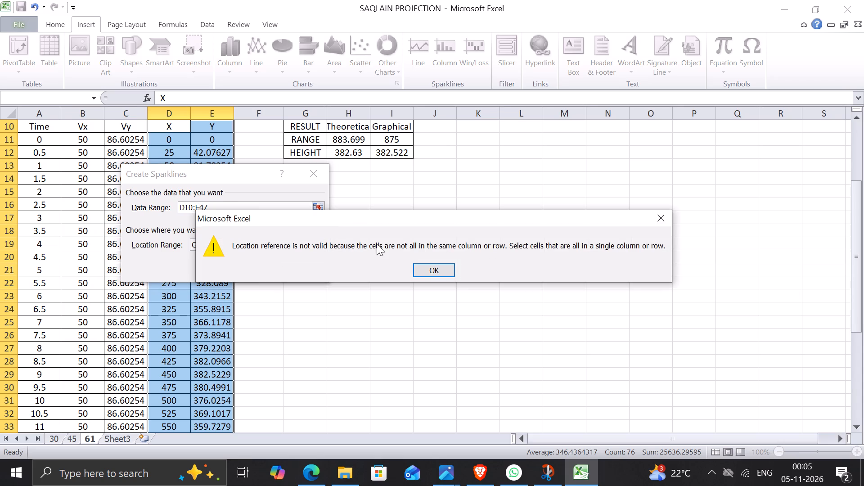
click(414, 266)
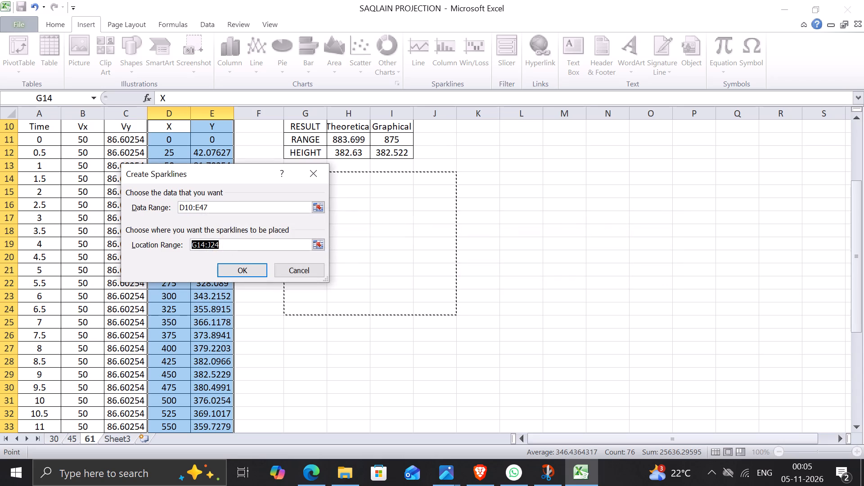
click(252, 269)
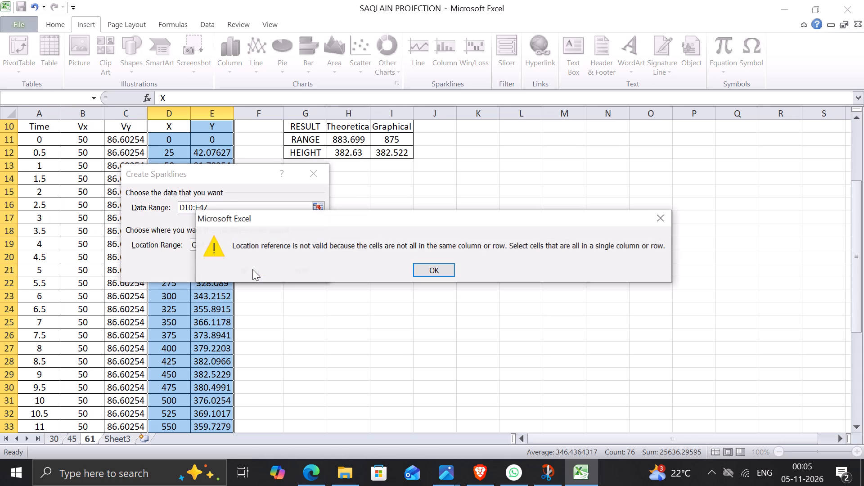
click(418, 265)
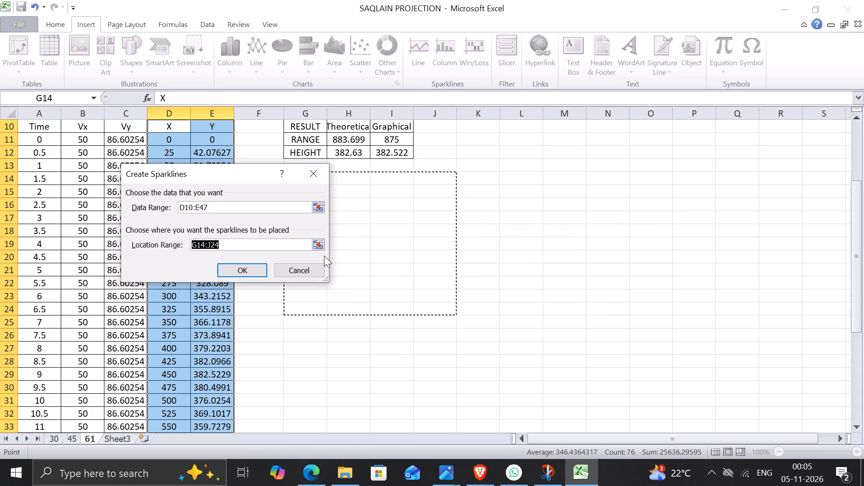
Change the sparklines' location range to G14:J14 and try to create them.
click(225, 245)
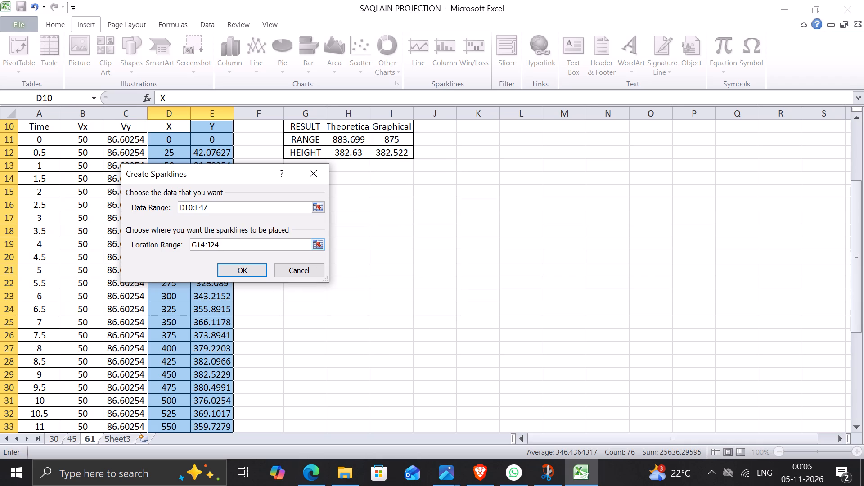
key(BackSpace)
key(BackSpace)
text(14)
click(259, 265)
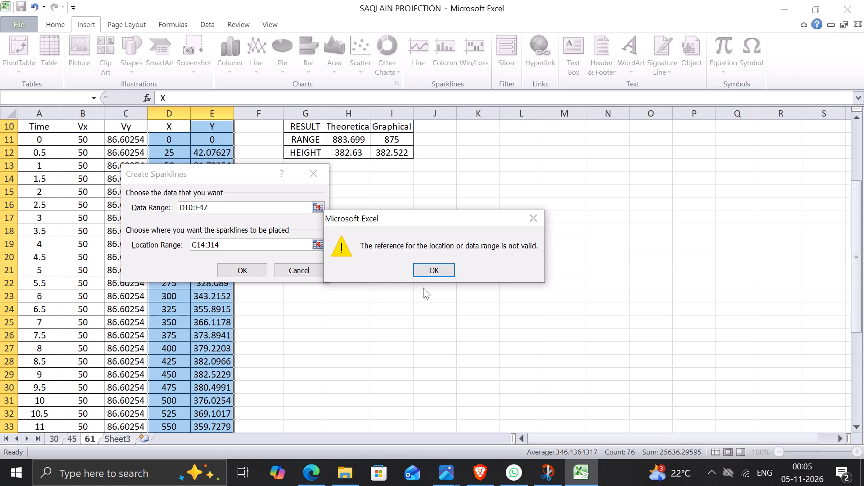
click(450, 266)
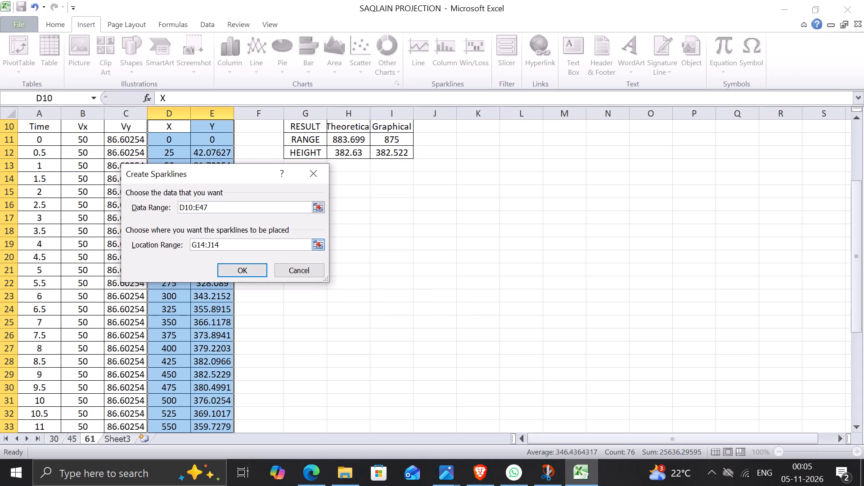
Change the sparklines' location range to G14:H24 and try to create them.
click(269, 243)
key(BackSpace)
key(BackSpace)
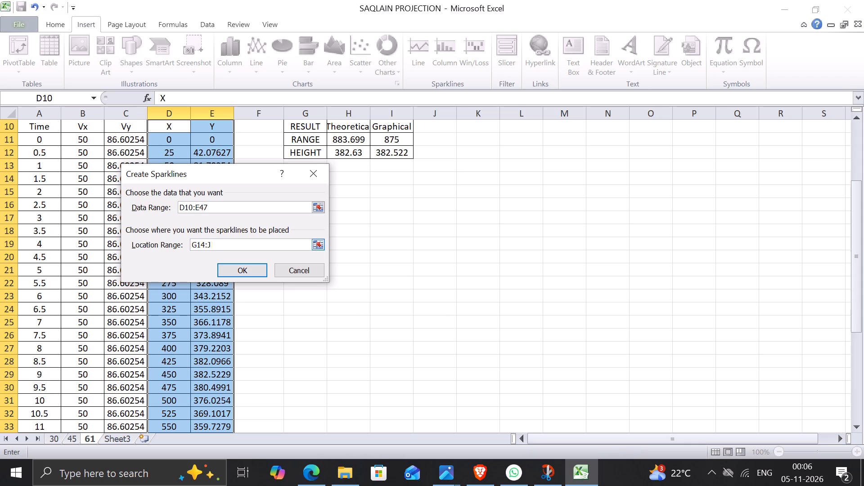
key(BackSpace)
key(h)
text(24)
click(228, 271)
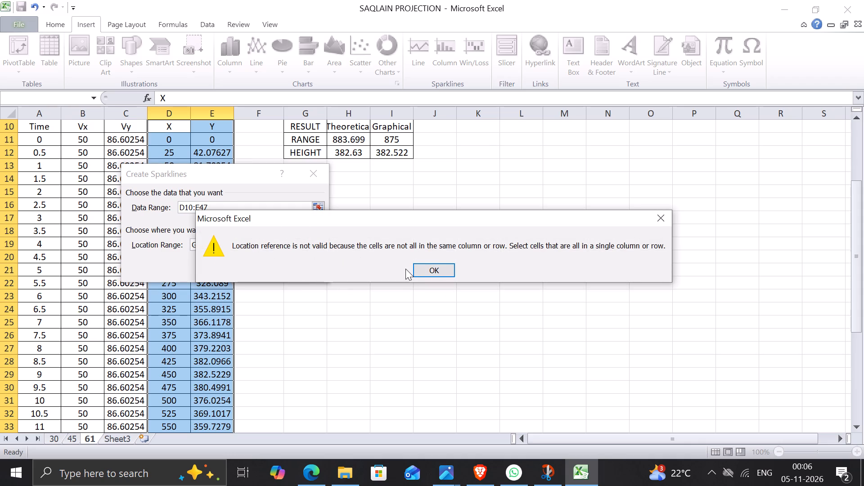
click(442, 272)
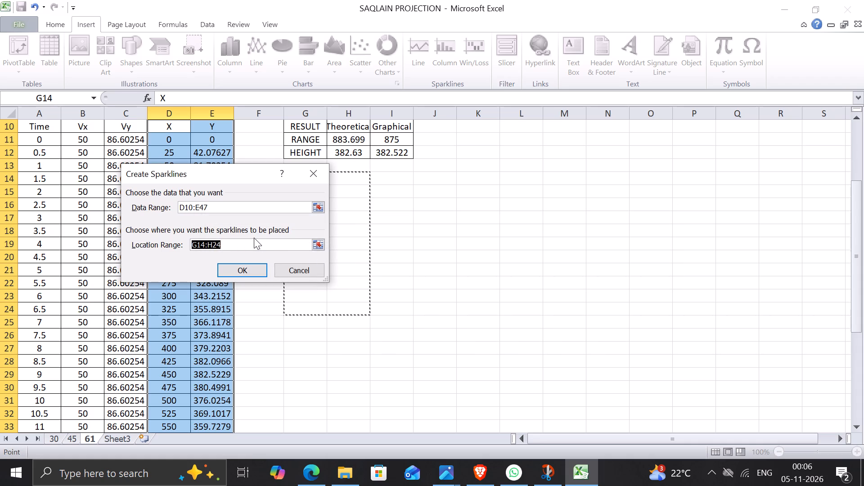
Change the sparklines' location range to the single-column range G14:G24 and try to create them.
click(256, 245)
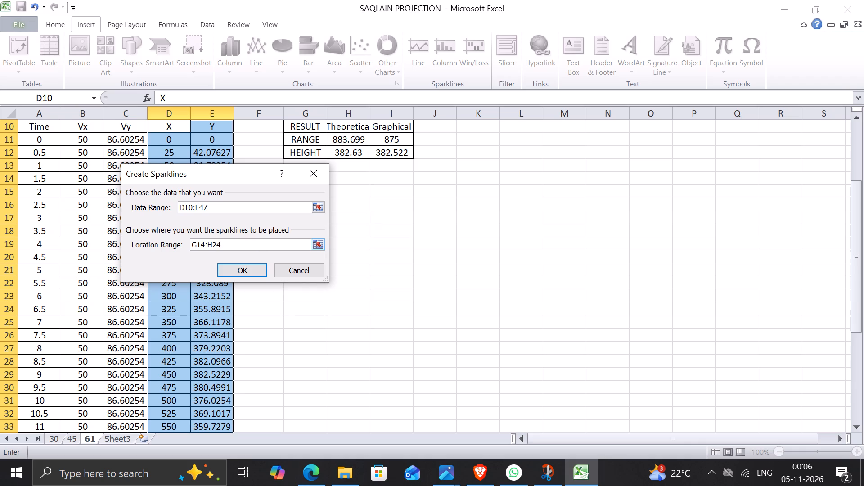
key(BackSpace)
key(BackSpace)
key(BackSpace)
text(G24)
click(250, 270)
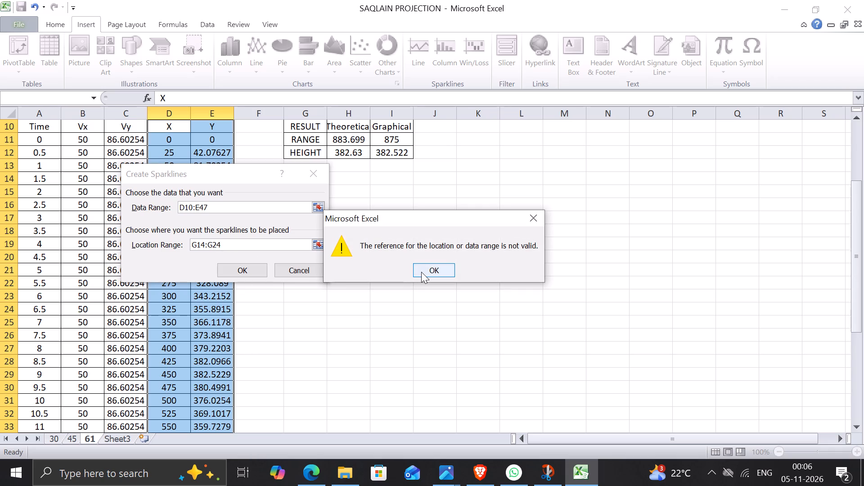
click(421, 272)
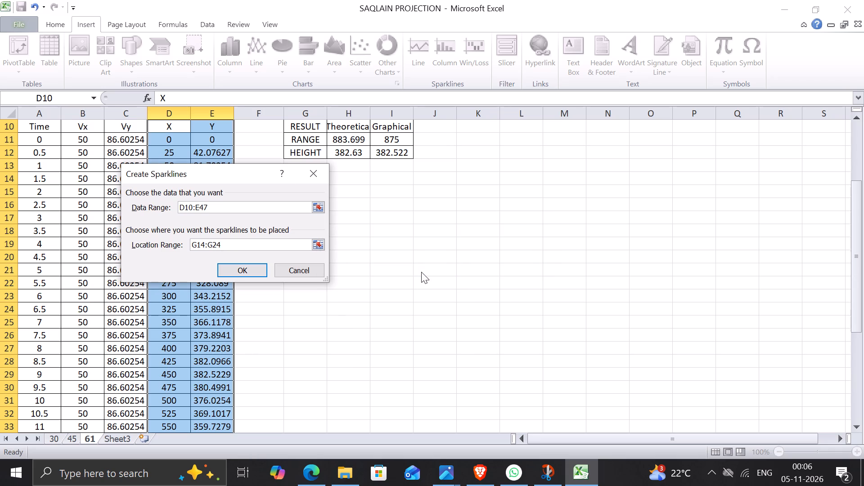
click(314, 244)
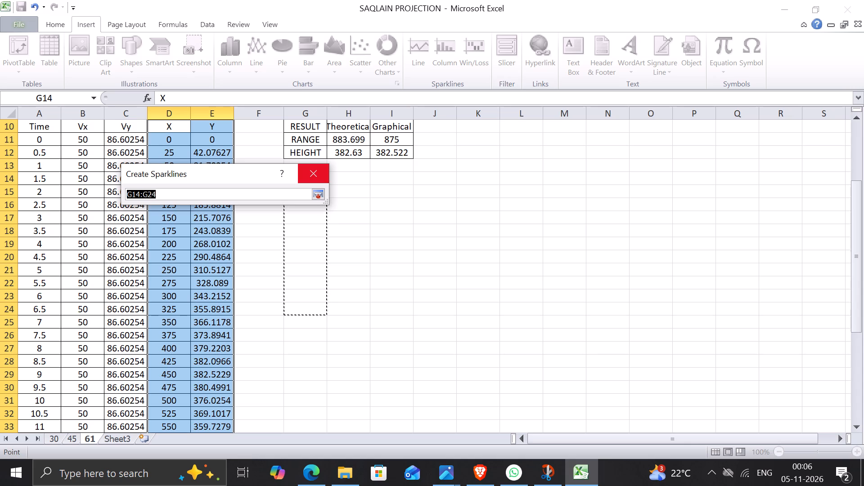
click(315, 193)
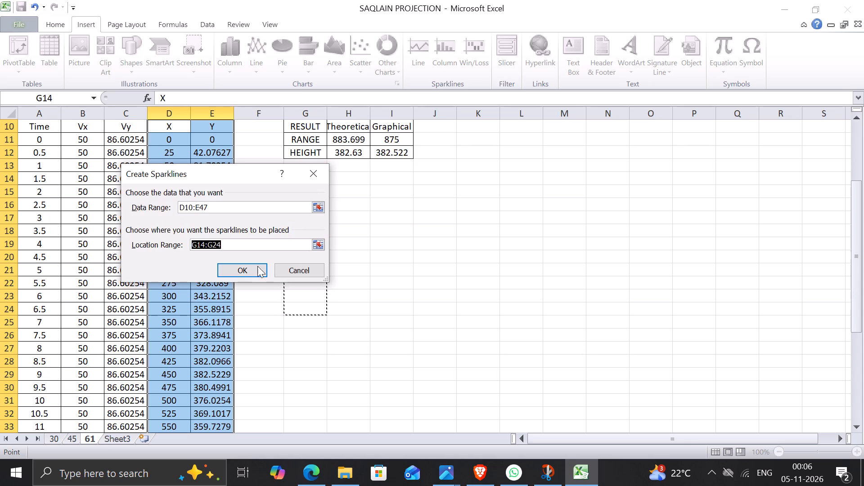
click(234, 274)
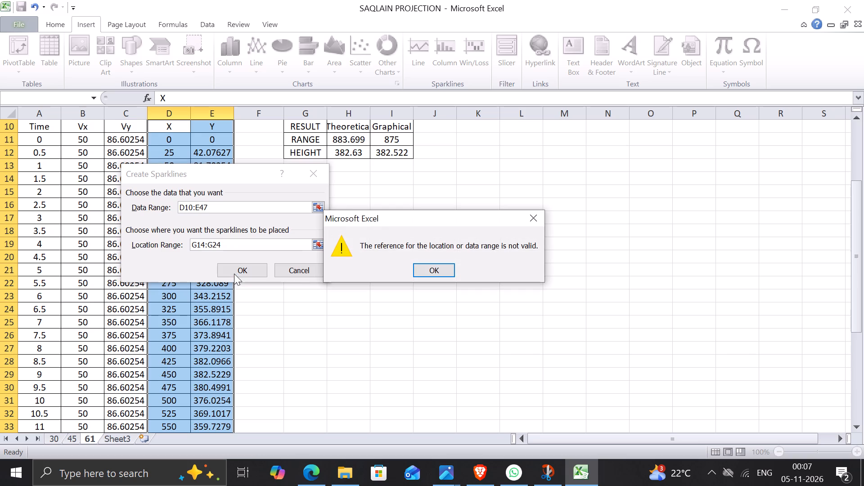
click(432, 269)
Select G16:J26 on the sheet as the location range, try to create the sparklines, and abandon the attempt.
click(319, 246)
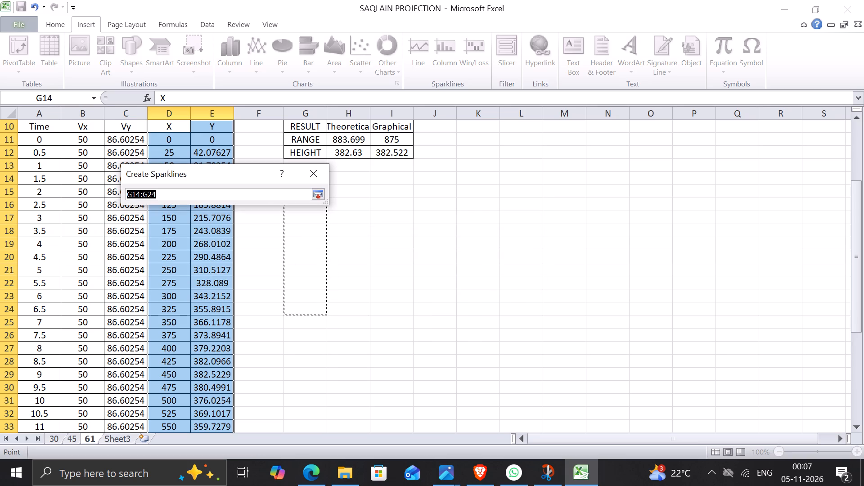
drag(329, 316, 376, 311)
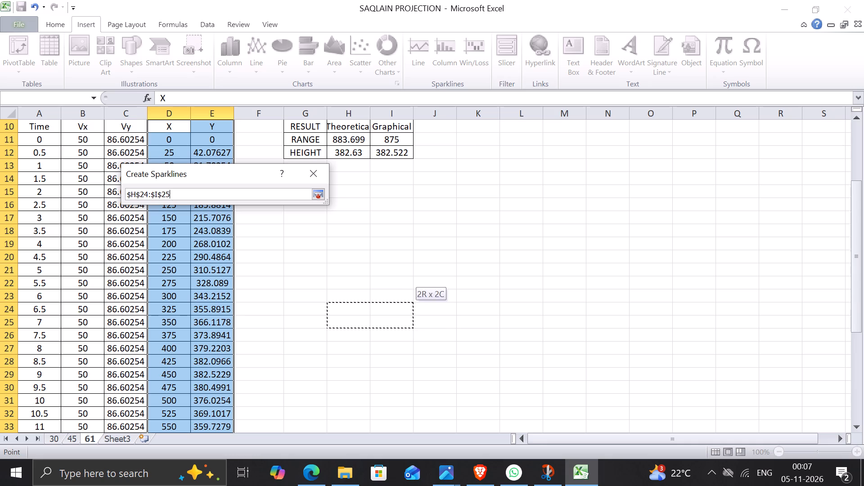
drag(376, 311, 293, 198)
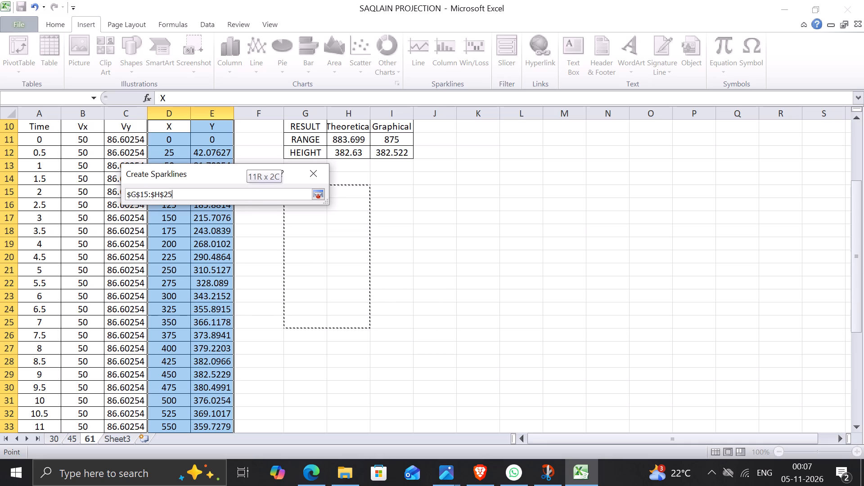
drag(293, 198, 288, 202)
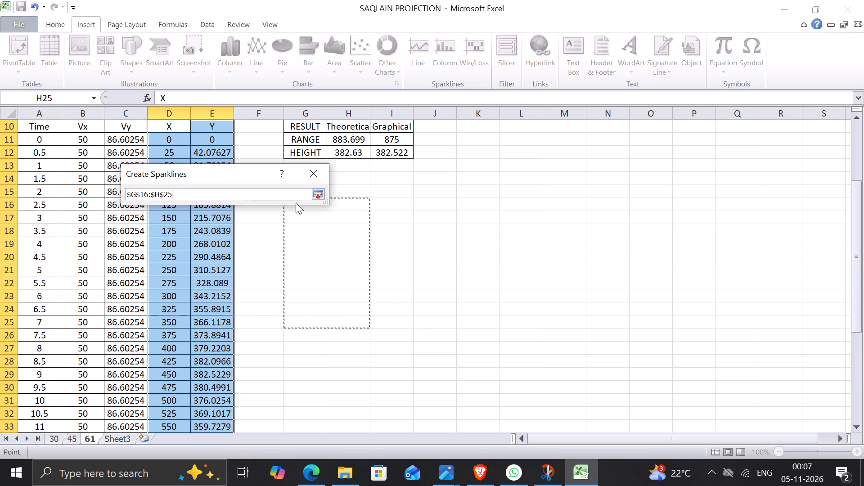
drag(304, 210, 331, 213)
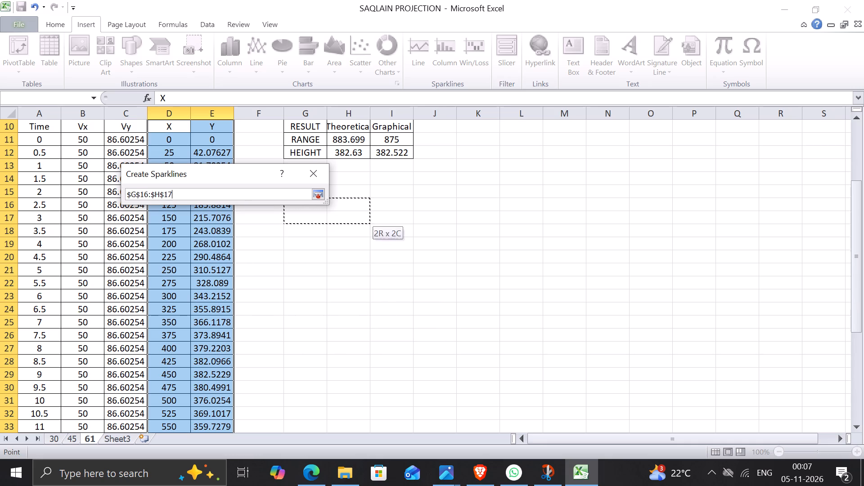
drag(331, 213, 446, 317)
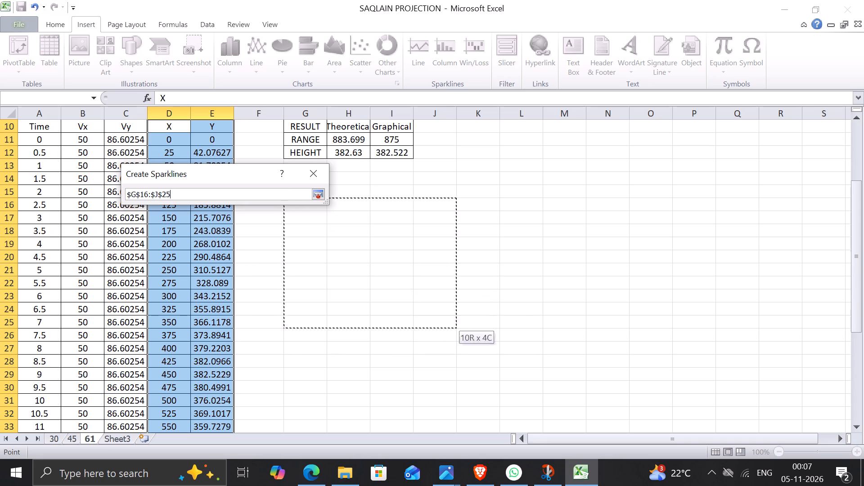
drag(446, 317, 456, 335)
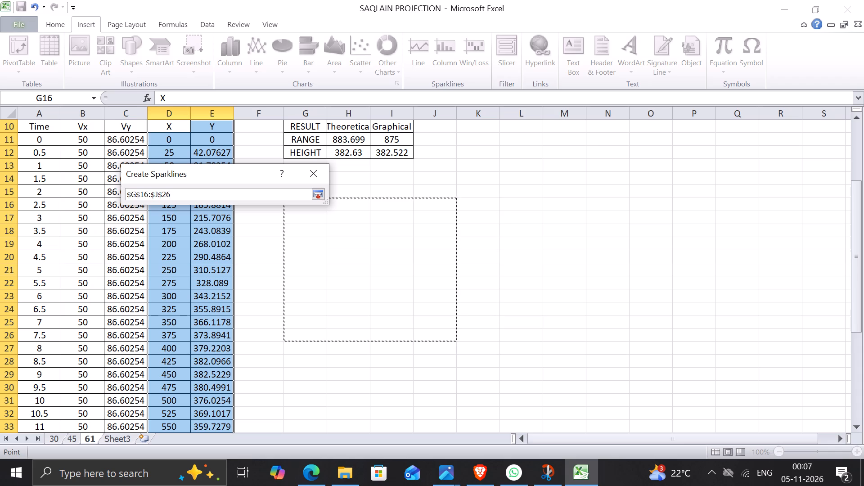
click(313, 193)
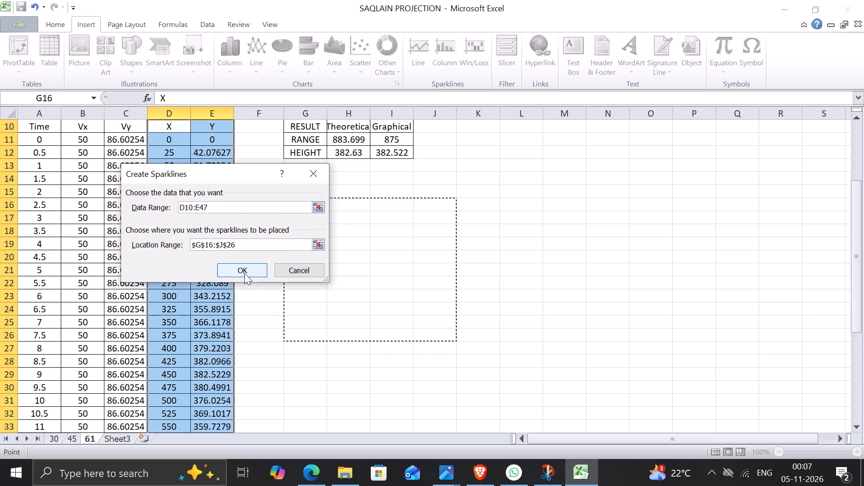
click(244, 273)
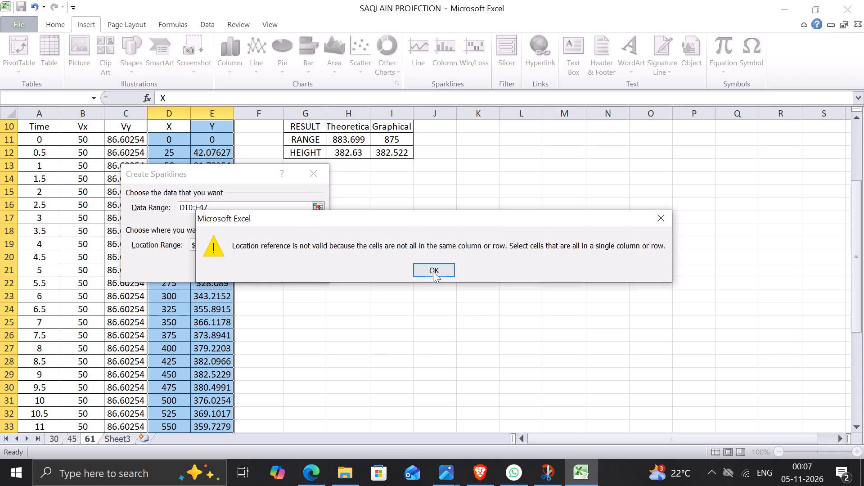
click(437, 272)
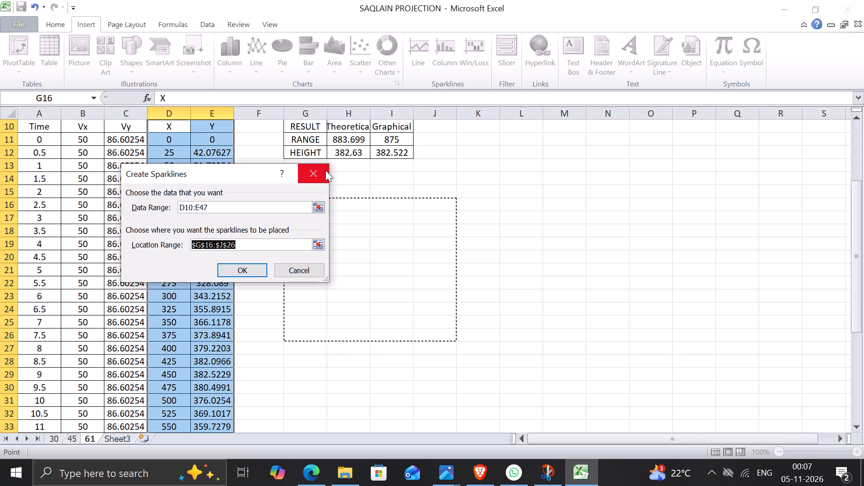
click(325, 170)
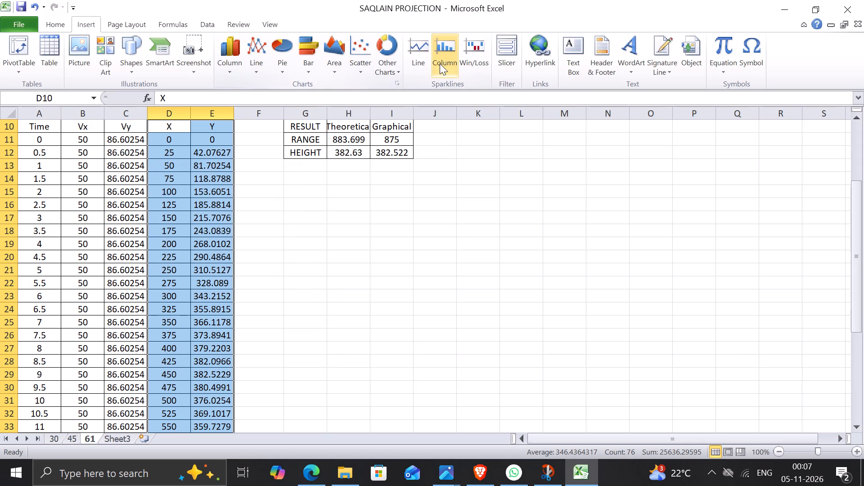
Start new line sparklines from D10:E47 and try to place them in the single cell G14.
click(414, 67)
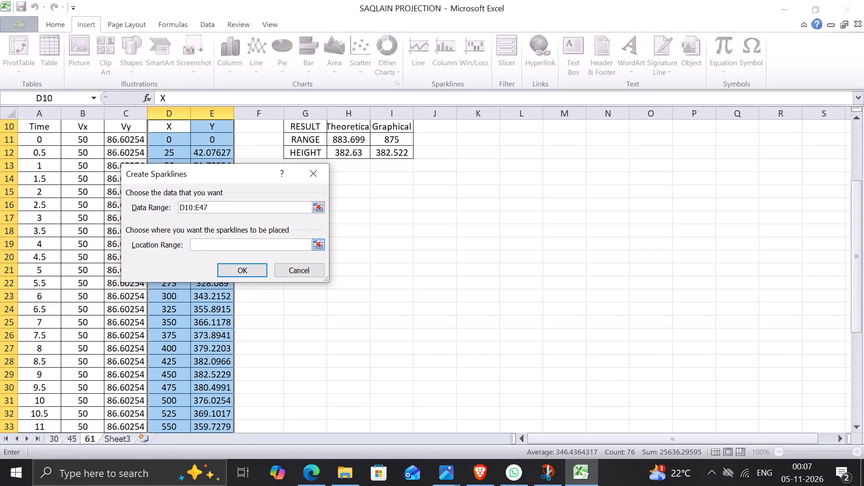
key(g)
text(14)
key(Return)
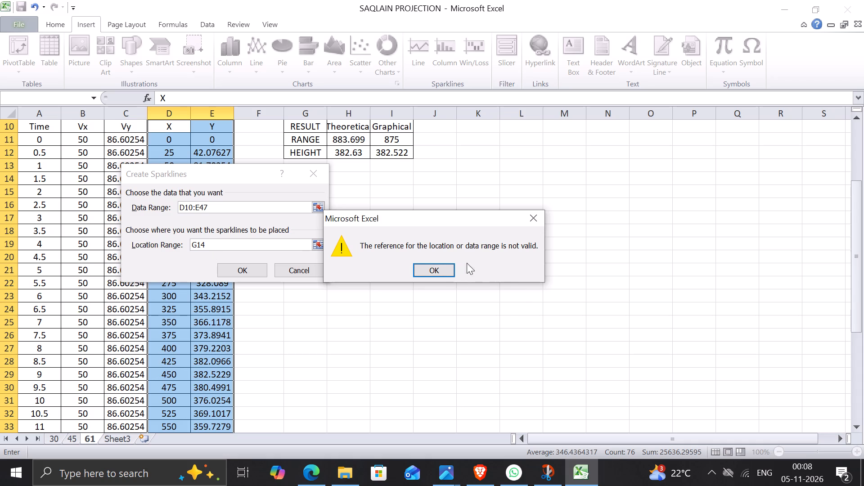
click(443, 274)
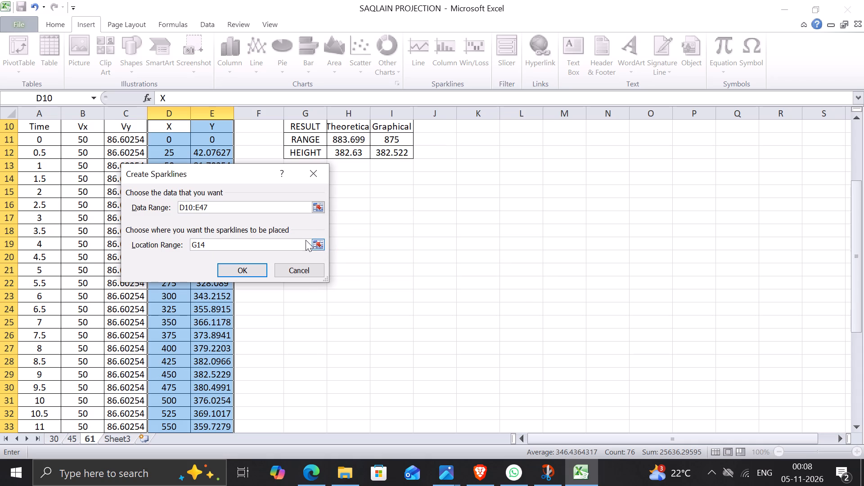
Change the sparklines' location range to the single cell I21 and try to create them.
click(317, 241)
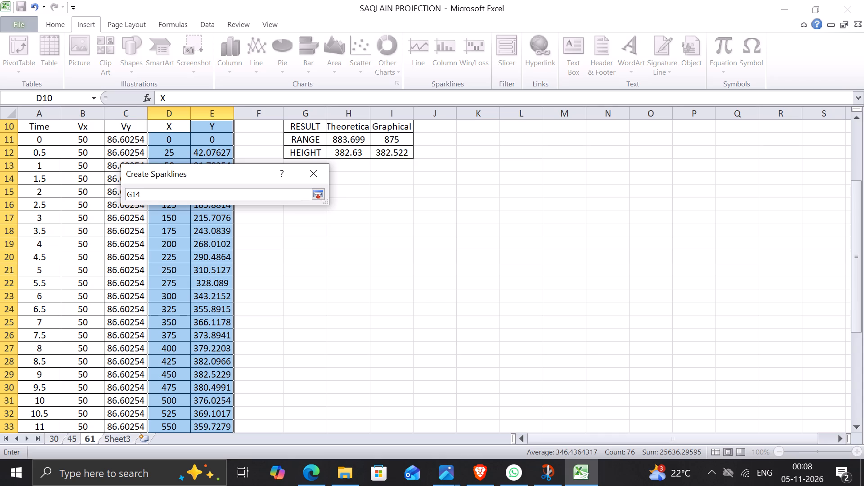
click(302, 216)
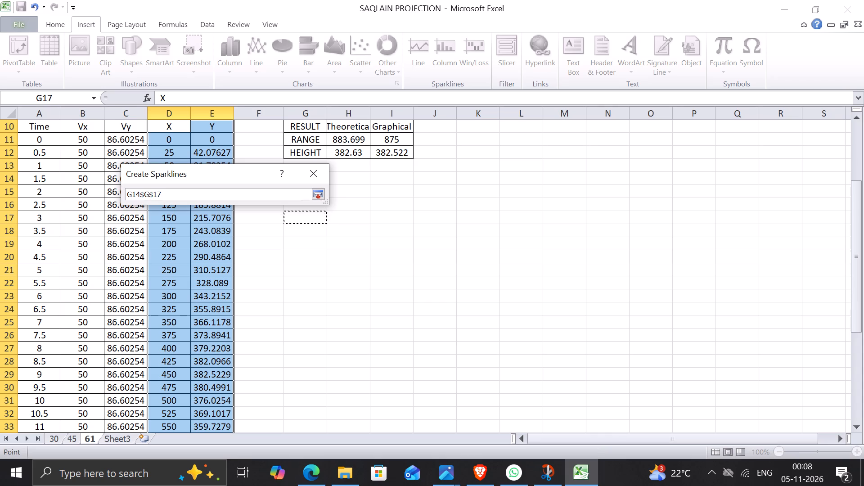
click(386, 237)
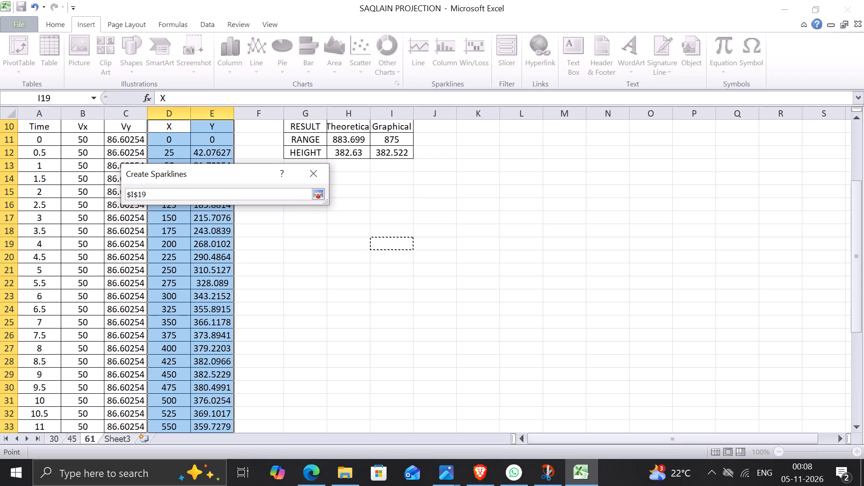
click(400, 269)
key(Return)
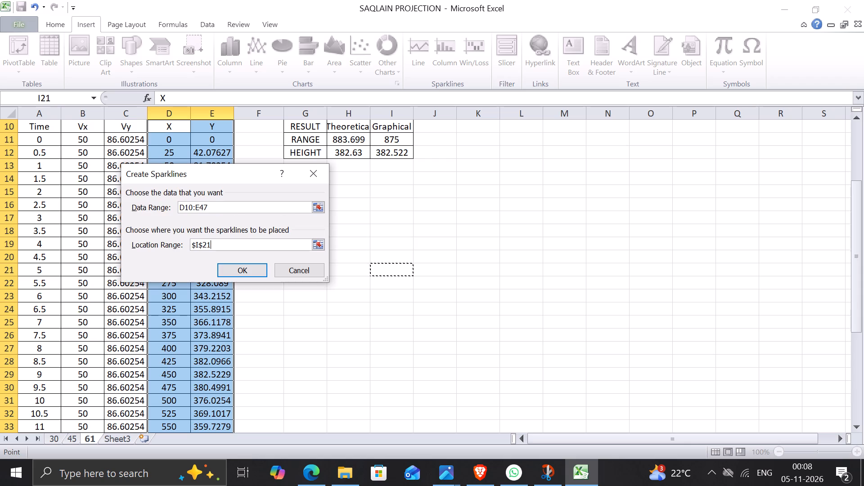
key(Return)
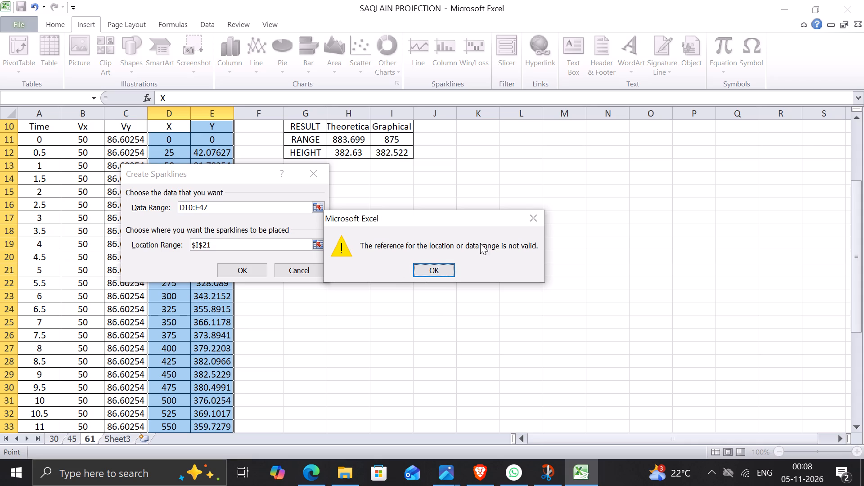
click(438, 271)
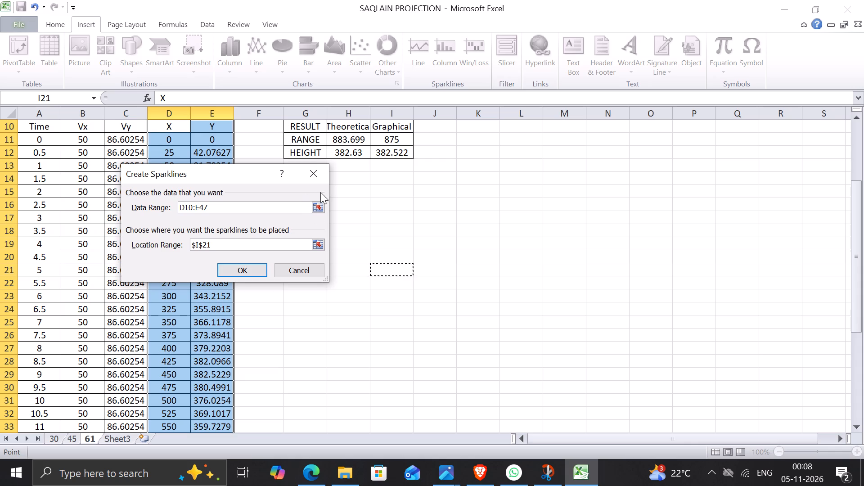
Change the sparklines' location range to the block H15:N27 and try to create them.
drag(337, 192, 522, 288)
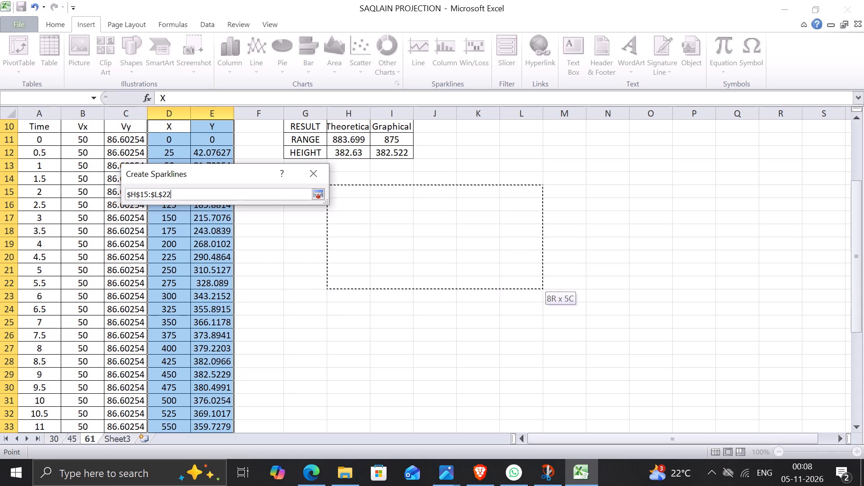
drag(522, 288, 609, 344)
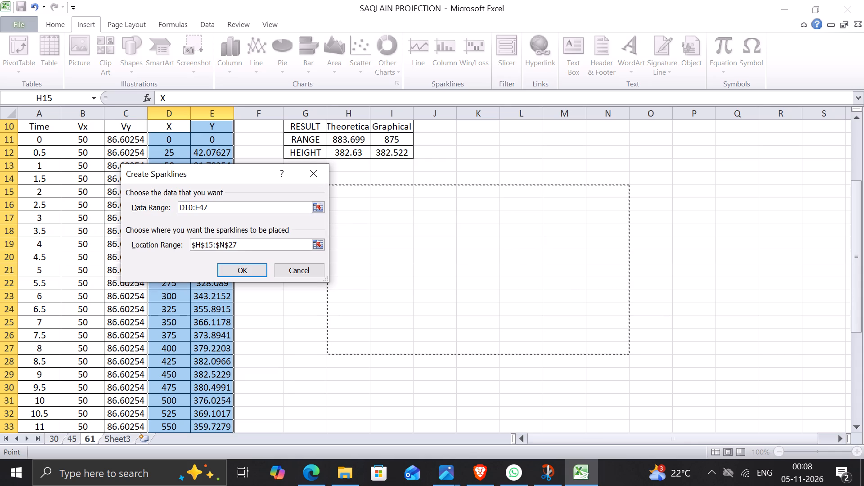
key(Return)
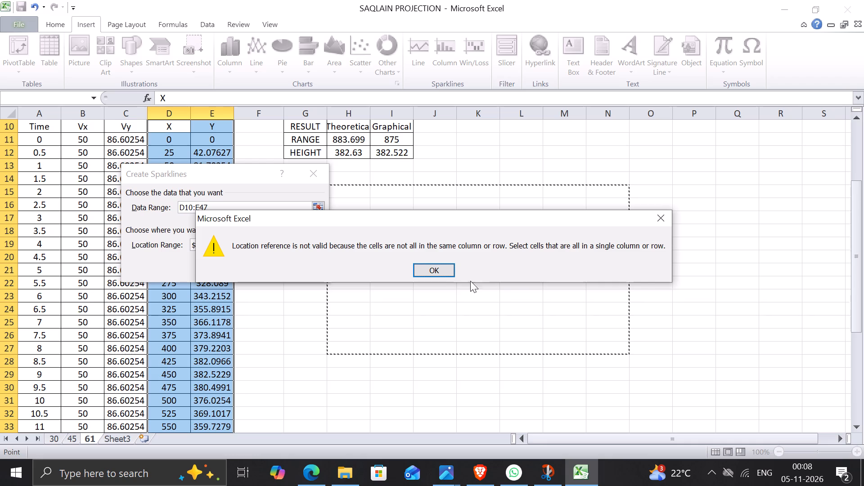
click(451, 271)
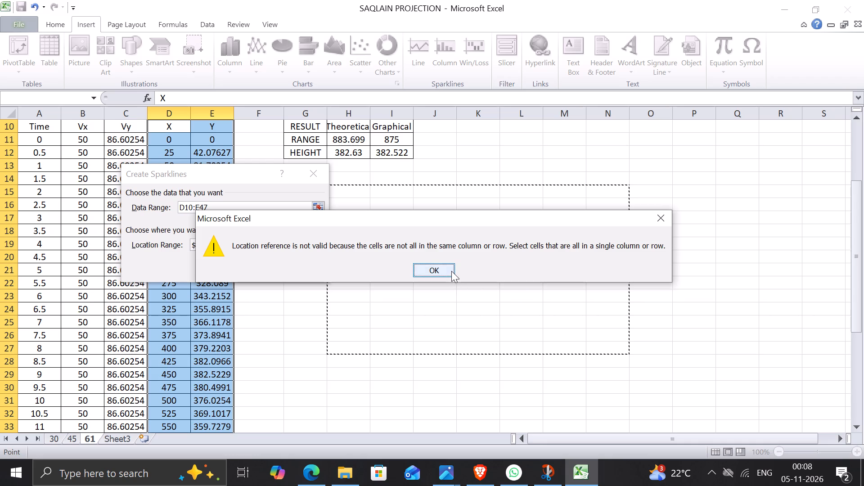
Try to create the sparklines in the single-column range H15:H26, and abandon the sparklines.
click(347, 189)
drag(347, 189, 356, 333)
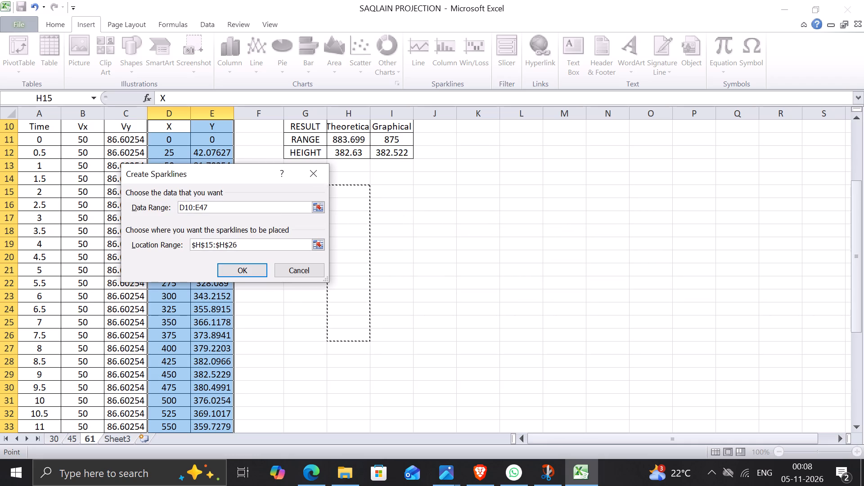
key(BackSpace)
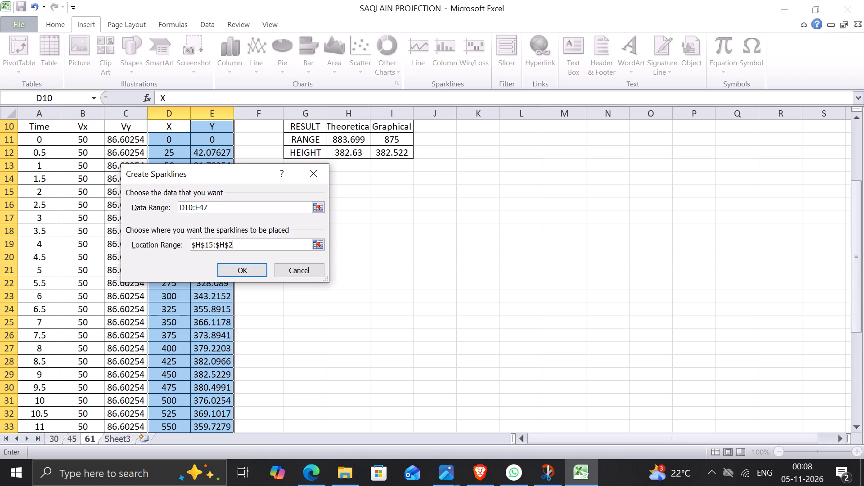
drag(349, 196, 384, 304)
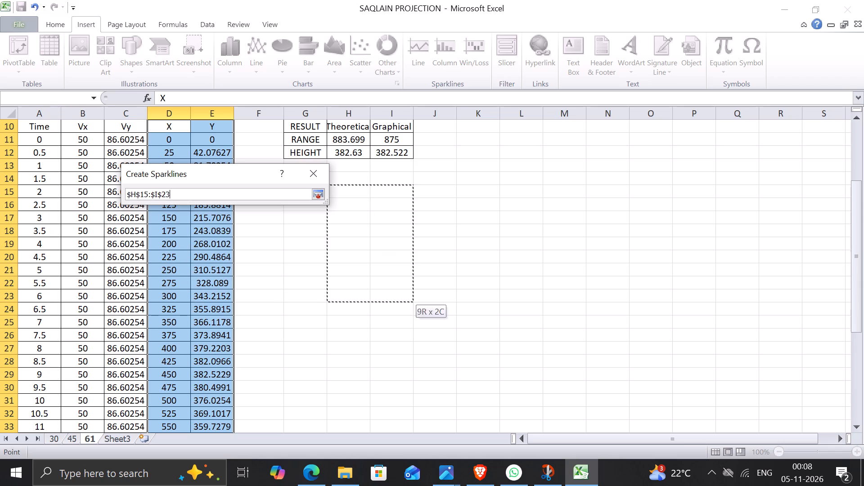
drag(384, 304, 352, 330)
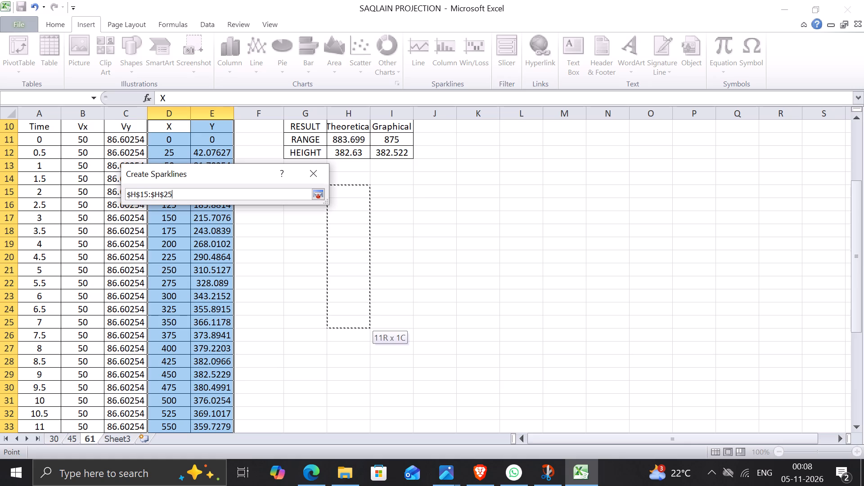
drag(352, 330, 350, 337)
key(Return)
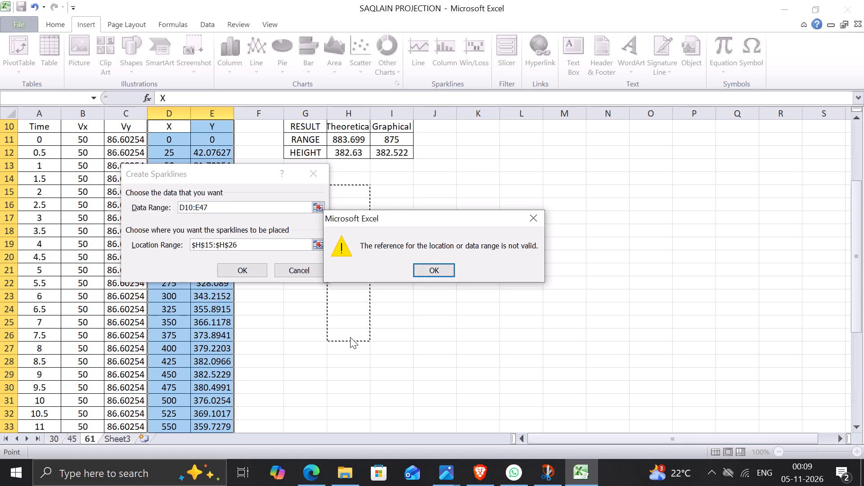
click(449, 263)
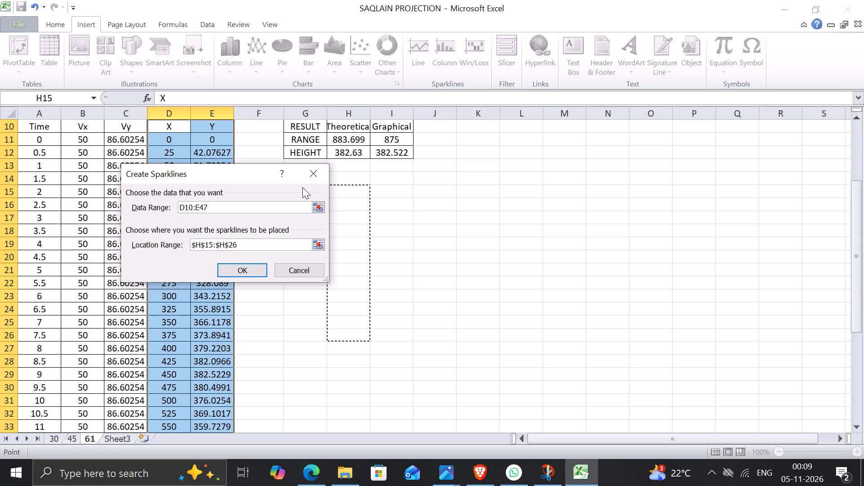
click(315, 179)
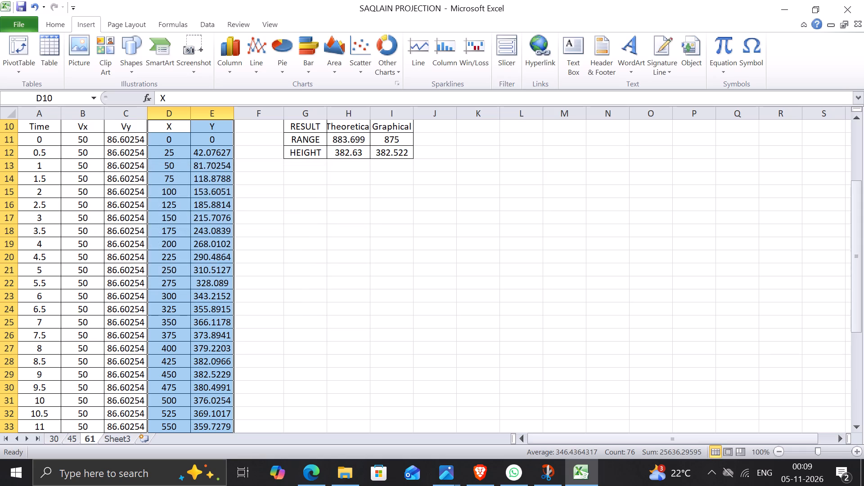
Leave the workbook on Sheet3, search Windows for the Recycle Bin, and check its window, Documents and Downloads for the projection files.
click(119, 442)
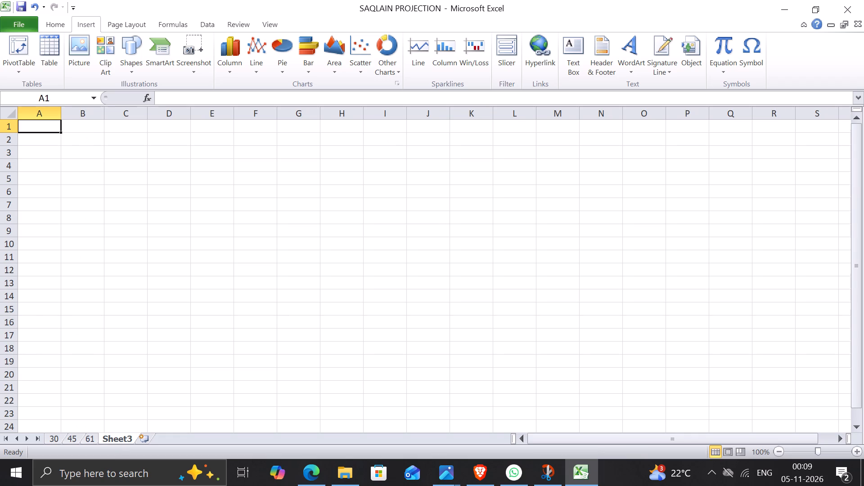
click(790, 6)
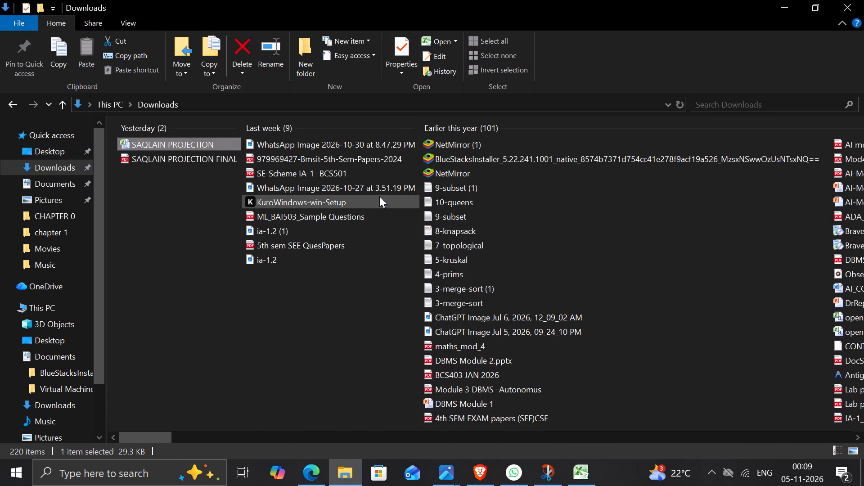
click(781, 4)
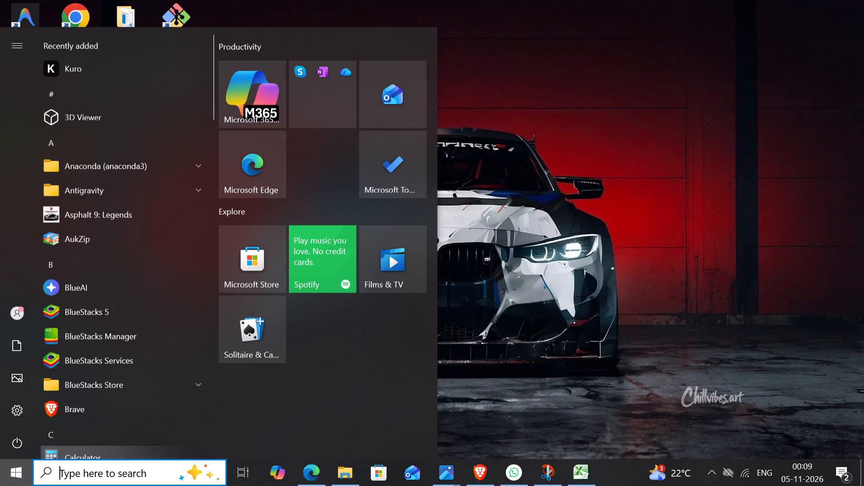
text(RE)
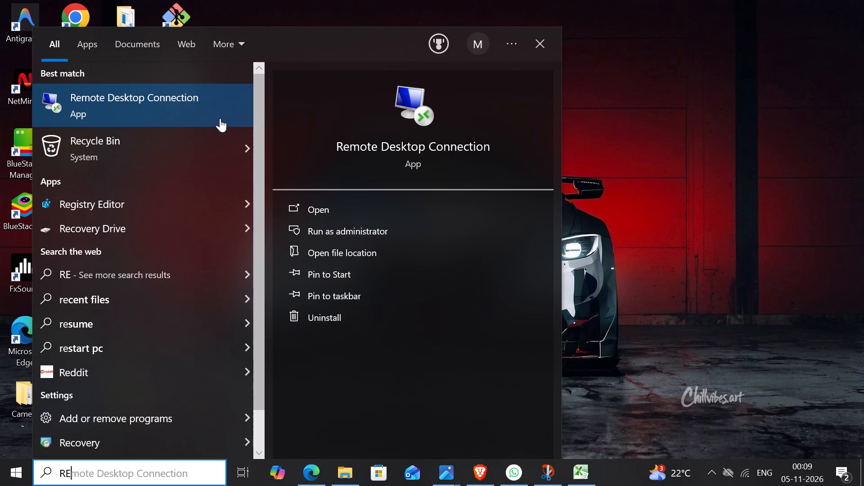
click(201, 142)
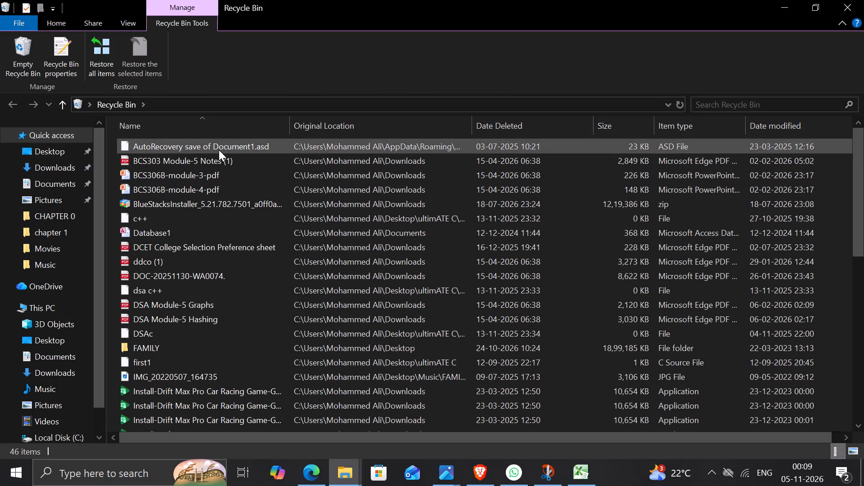
click(84, 185)
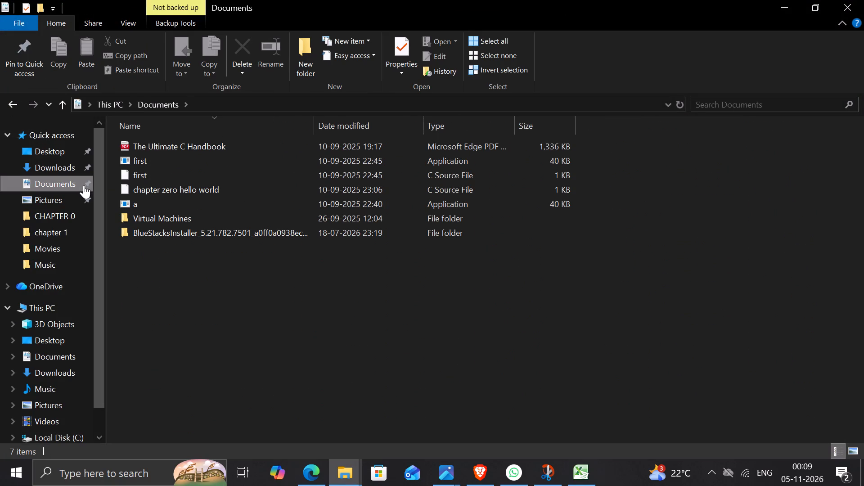
click(80, 170)
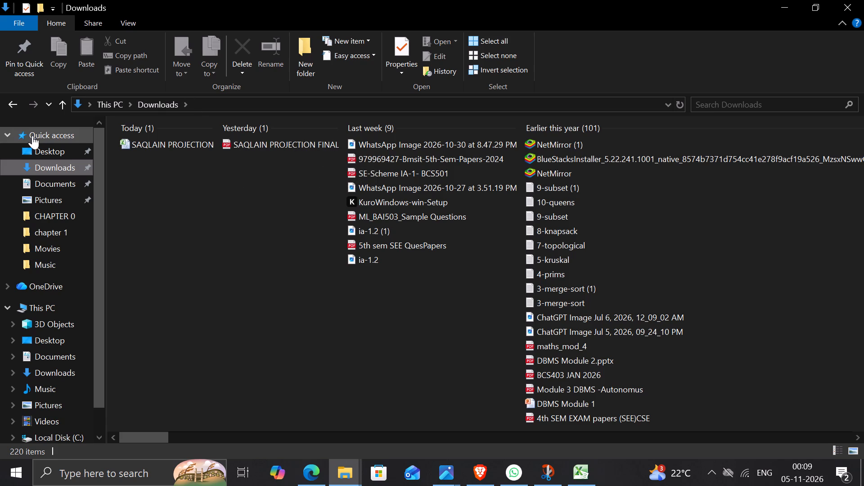
click(46, 370)
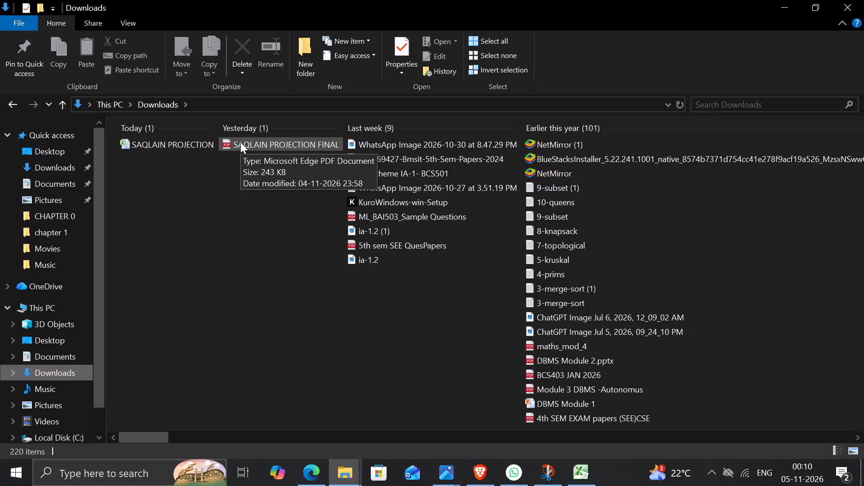
click(180, 143)
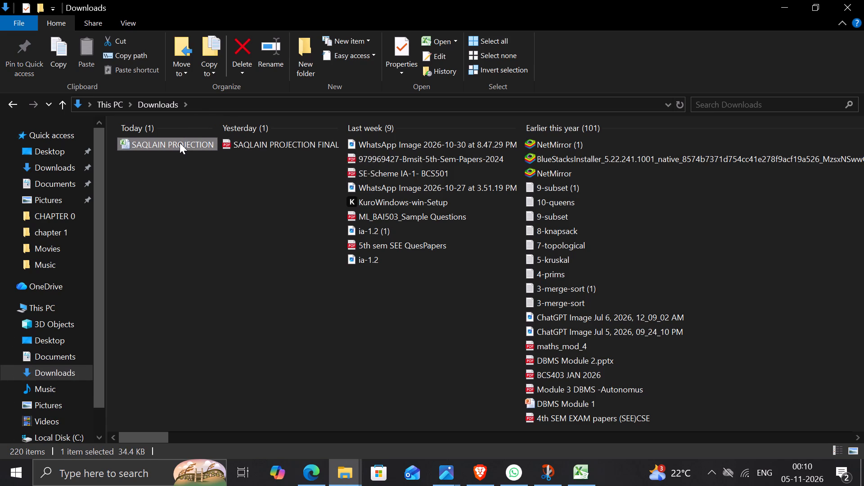
click(863, 1)
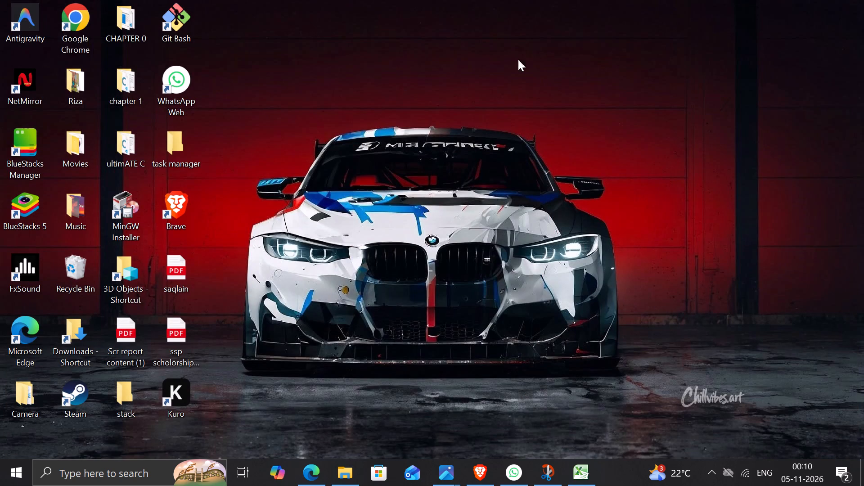
Open the Recycle Bin again from the recent Windows searches and examine its deleted items for the projection files.
click(77, 464)
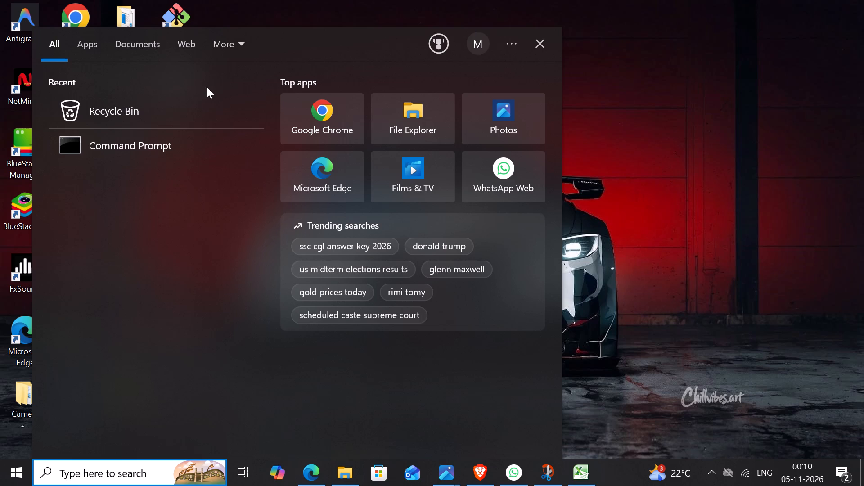
click(195, 97)
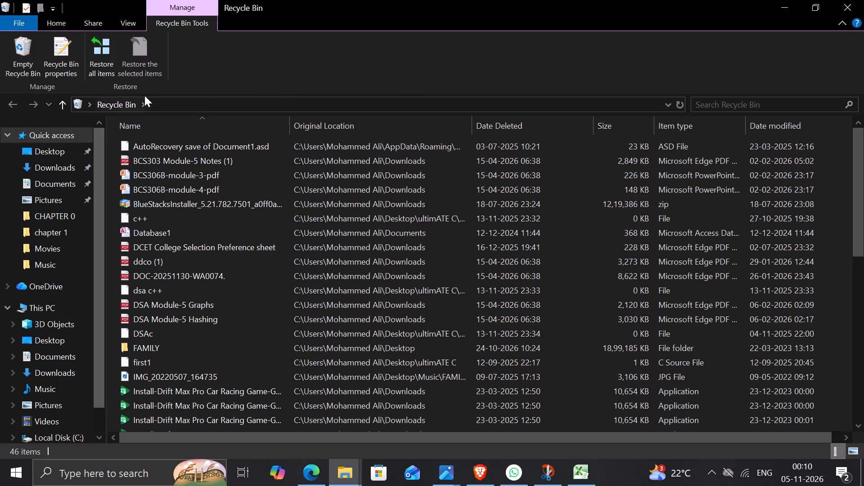
click(80, 103)
click(80, 103)
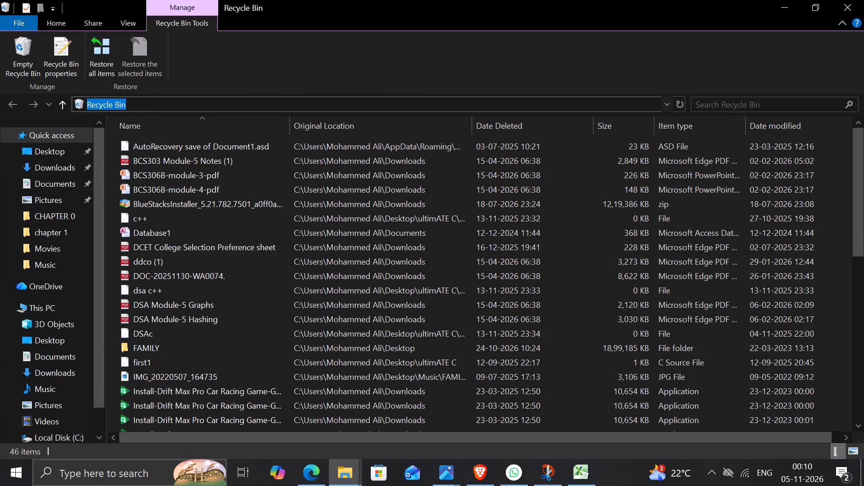
click(169, 103)
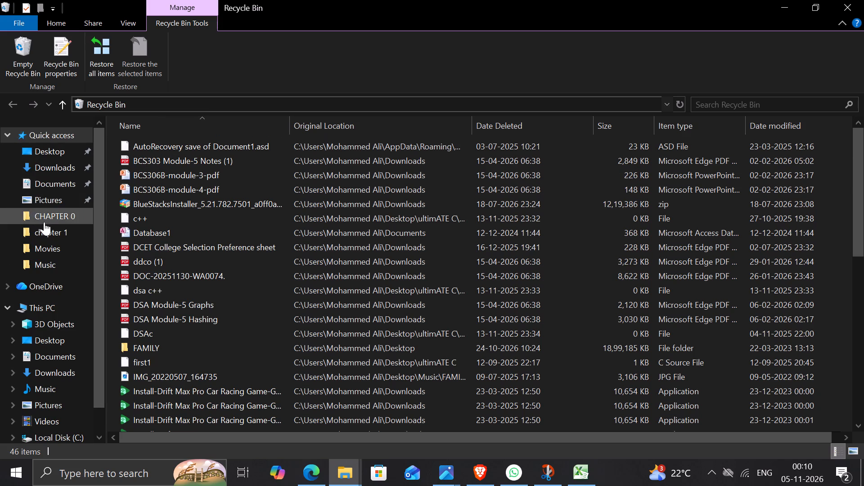
Look through the Documents folder, and search the Downloads folder for "saq".
click(53, 188)
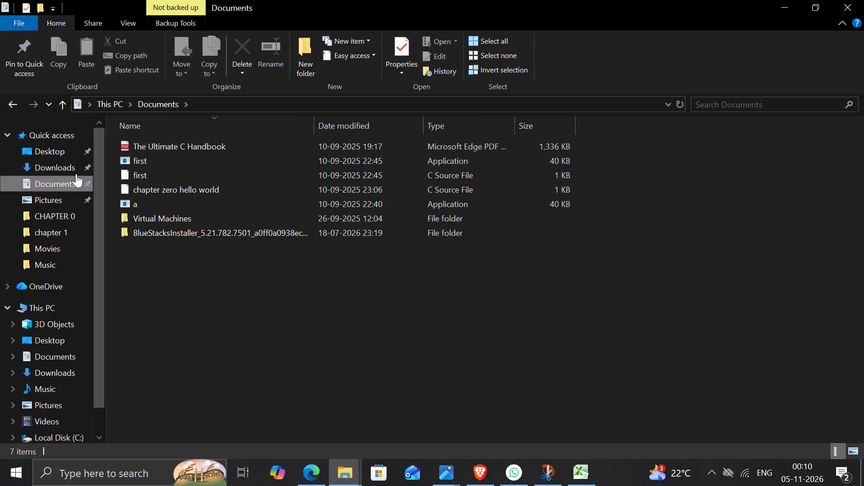
click(85, 165)
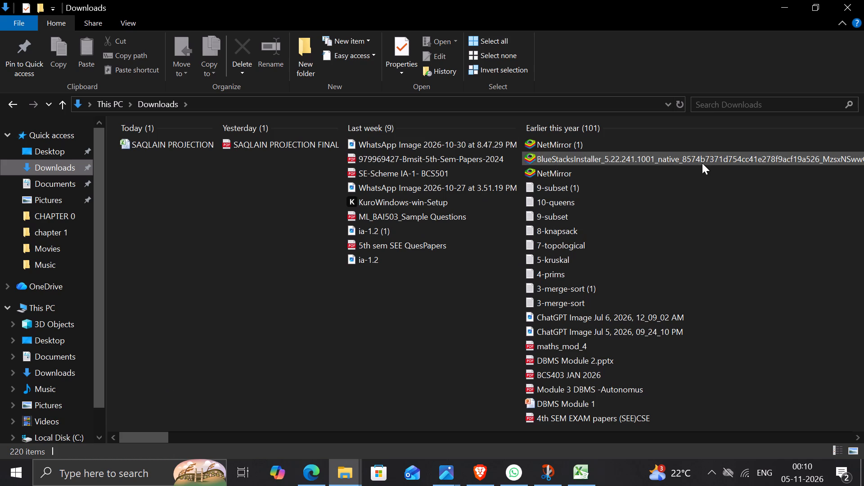
click(737, 101)
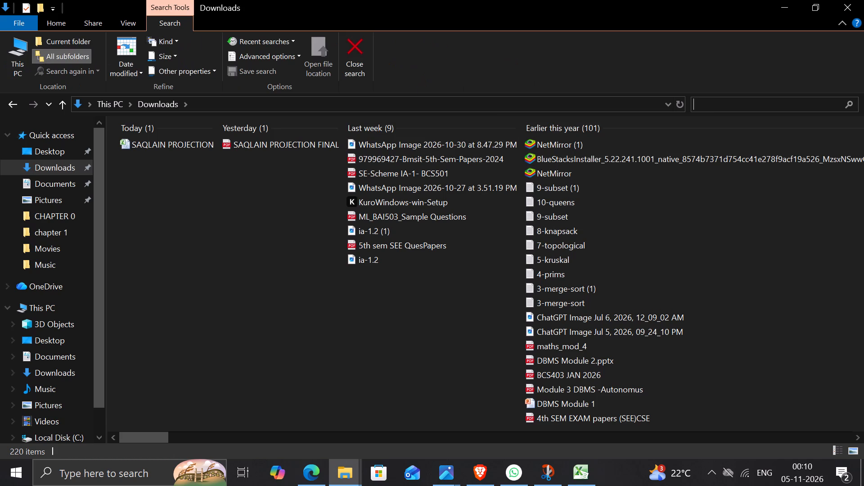
text(saq)
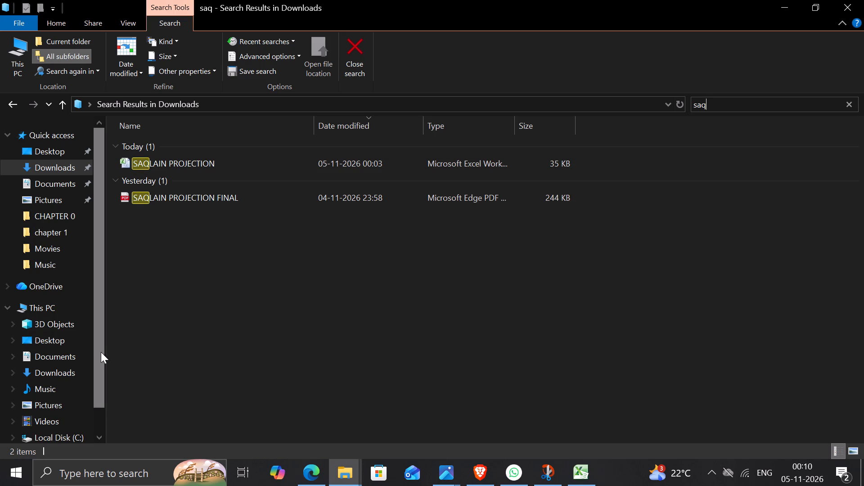
Check the Documents folder again and the Network location for the projection files, and close the File Explorer window.
drag(101, 352, 112, 394)
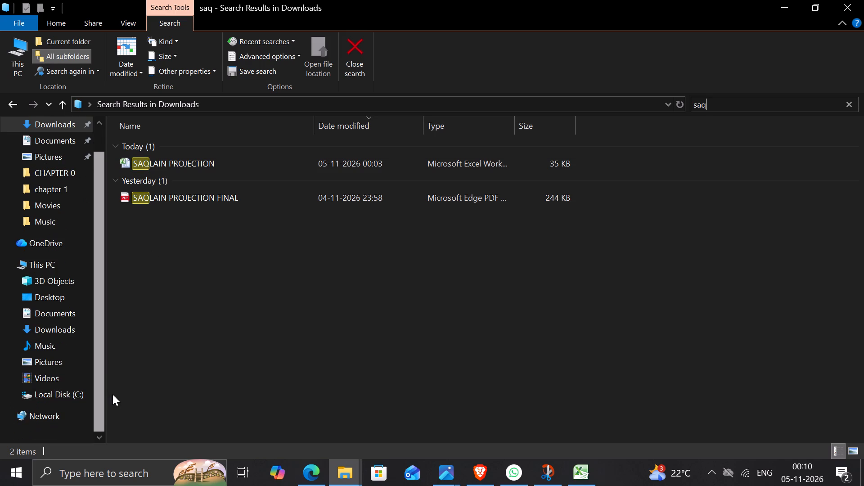
drag(112, 394, 113, 394)
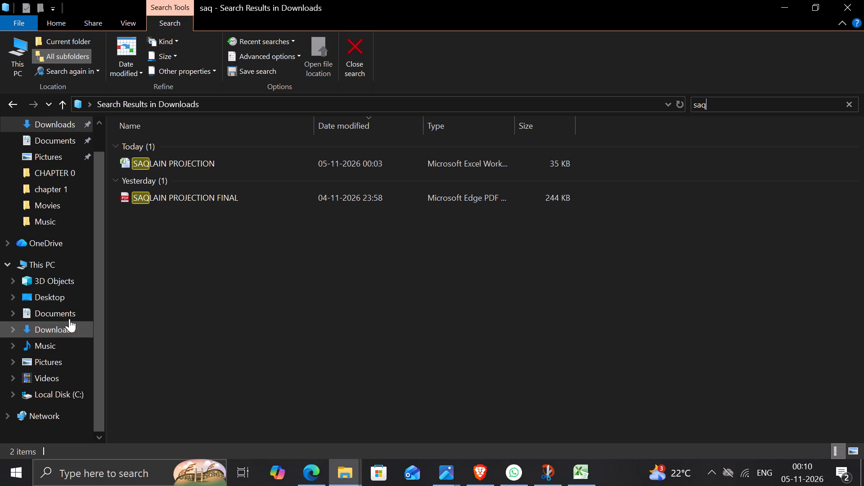
click(70, 317)
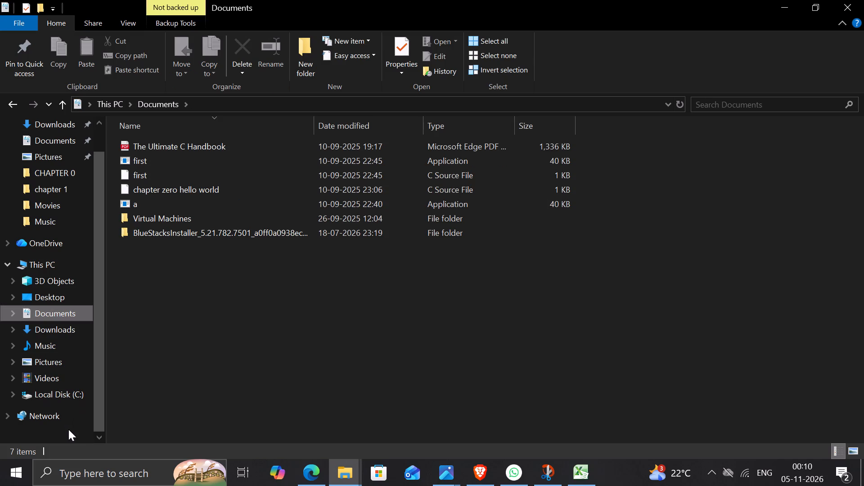
click(68, 429)
click(67, 420)
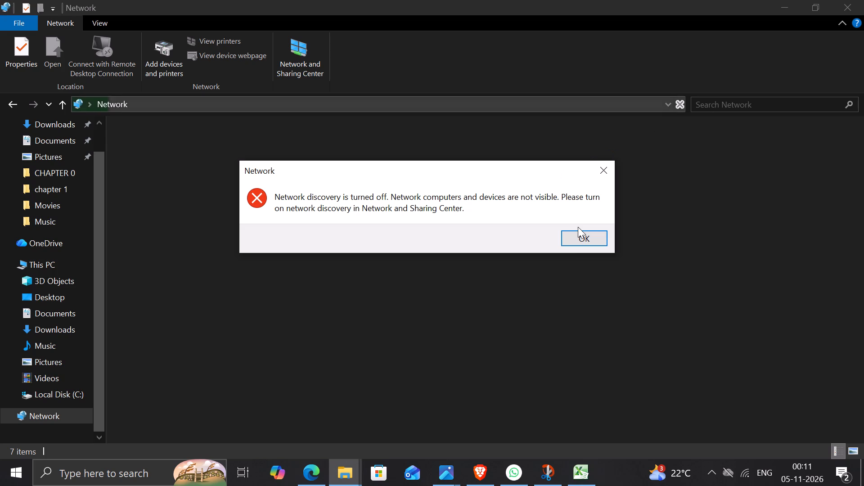
click(580, 238)
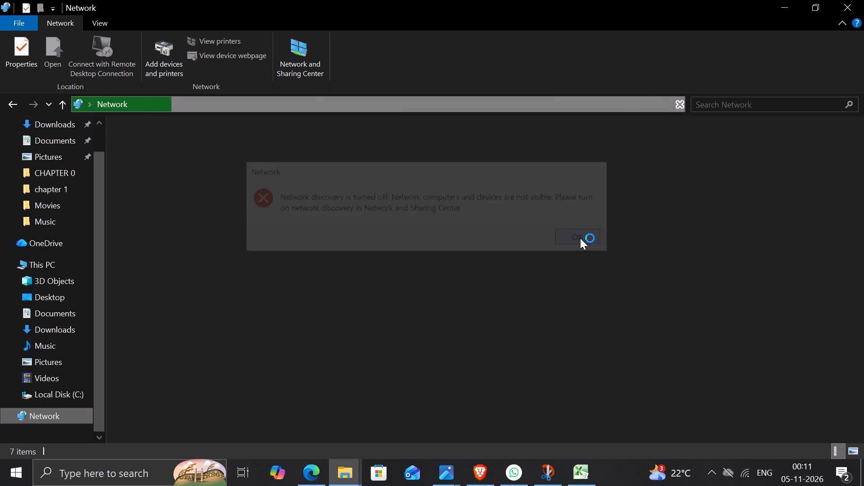
click(580, 238)
click(863, 0)
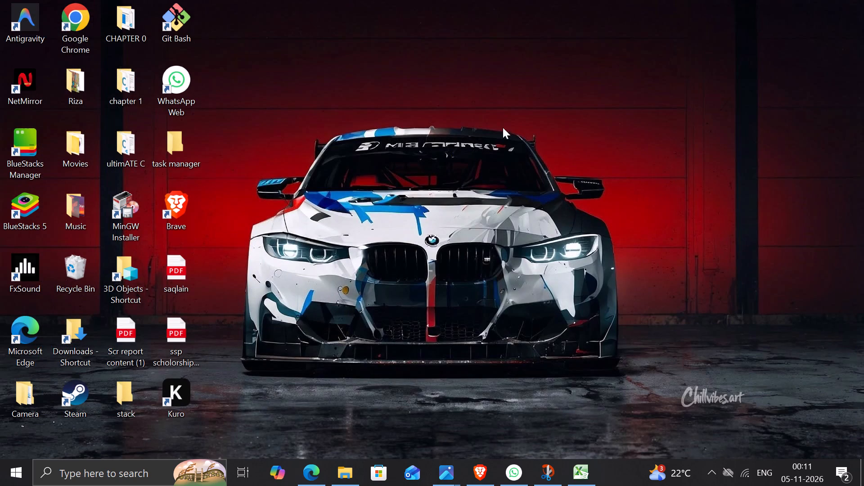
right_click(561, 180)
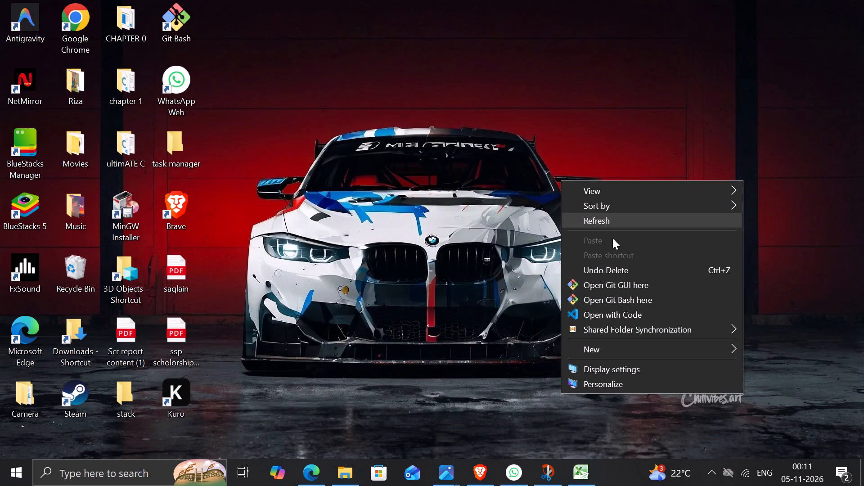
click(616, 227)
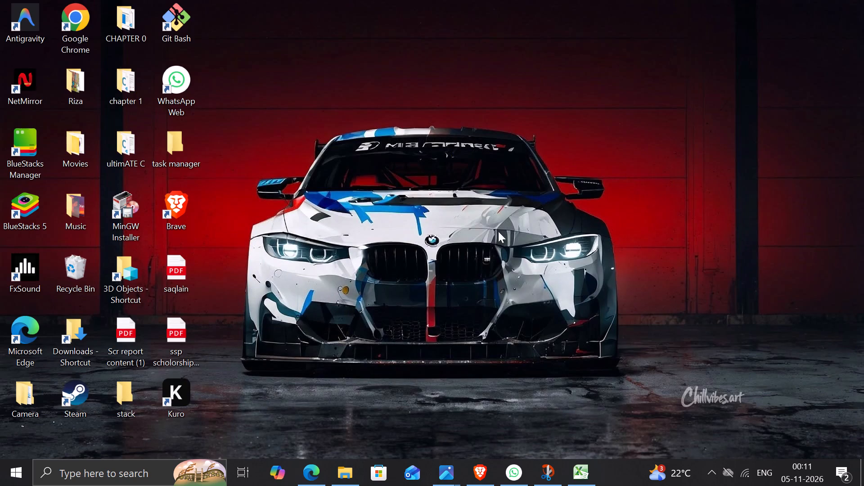
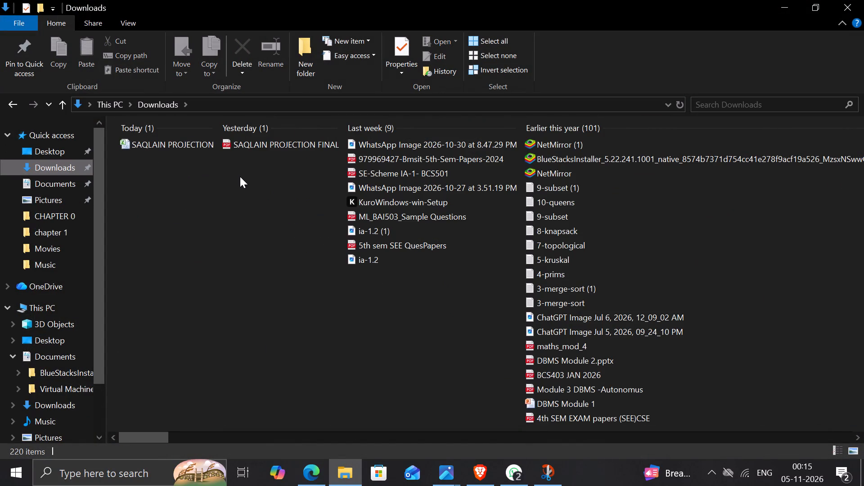
Check the Documents folder for the projection files, and return to the Downloads folder.
click(82, 177)
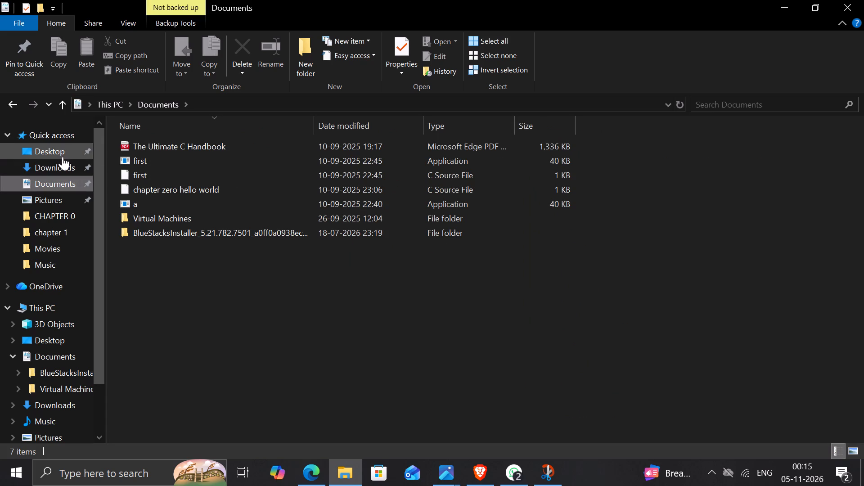
click(64, 171)
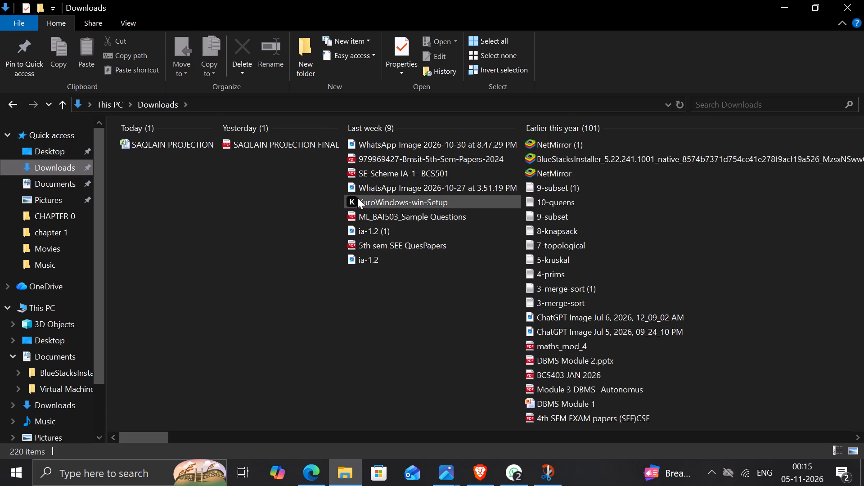
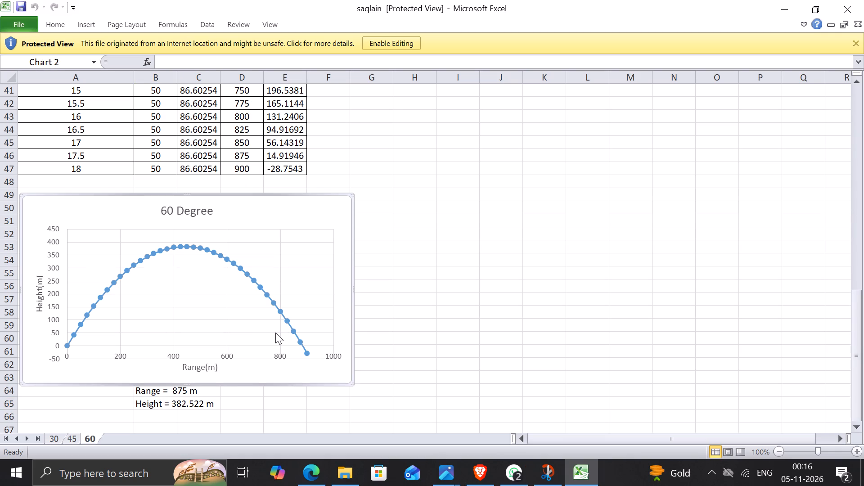
Bring up the available actions for the 60 Degree trajectory chart on sheet 60 of the saqlain workbook.
right_click(275, 333)
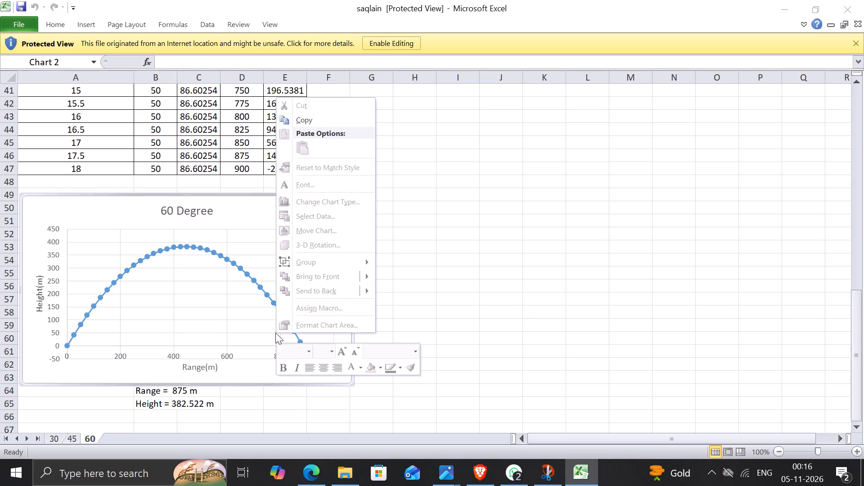
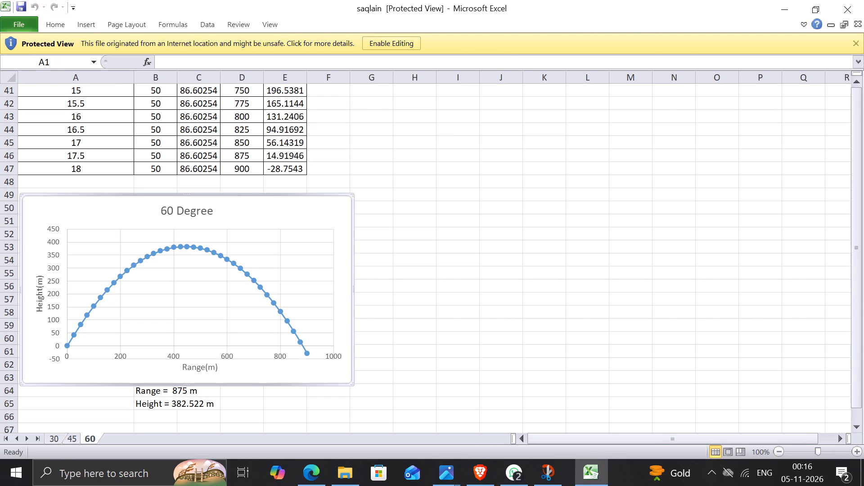
Rename the 61 sheet in the SAQLAIN PROJECTION workbook as 60.
drag(369, 151, 267, 160)
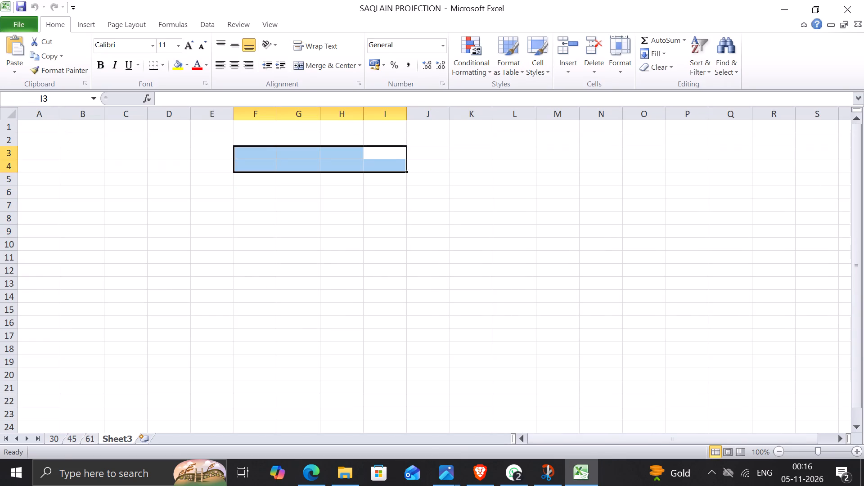
click(84, 440)
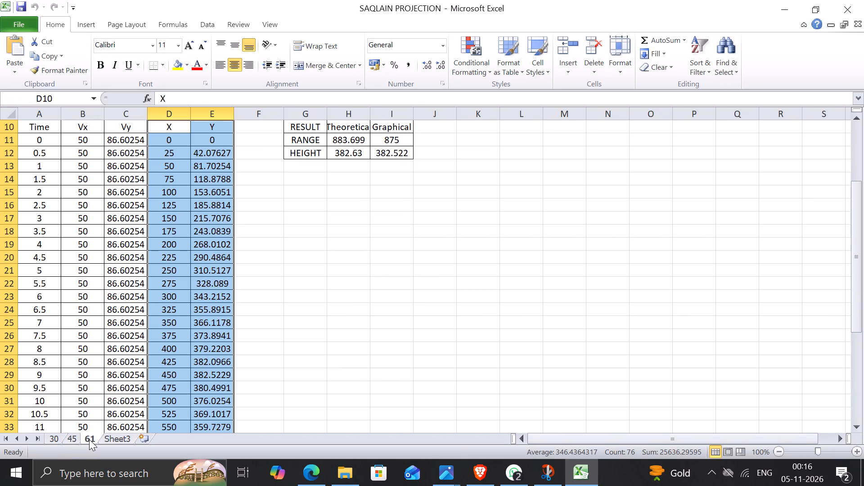
double_click(89, 439)
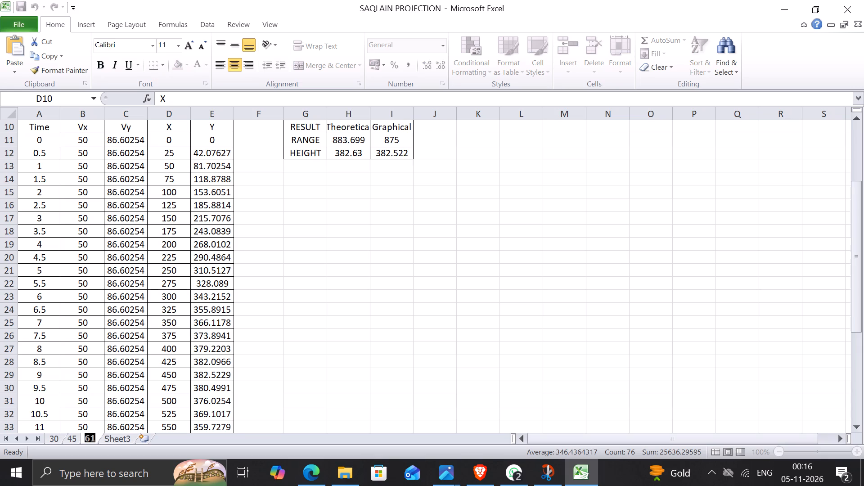
key(6)
key(0)
Paste the copied 60 Degree chart at cell G14, below the results table on the 60 sheet.
click(311, 184)
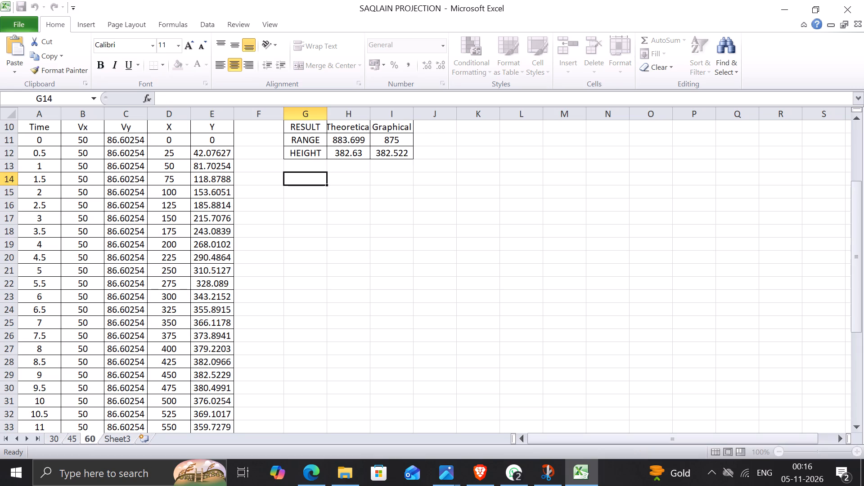
key(ctrl+v)
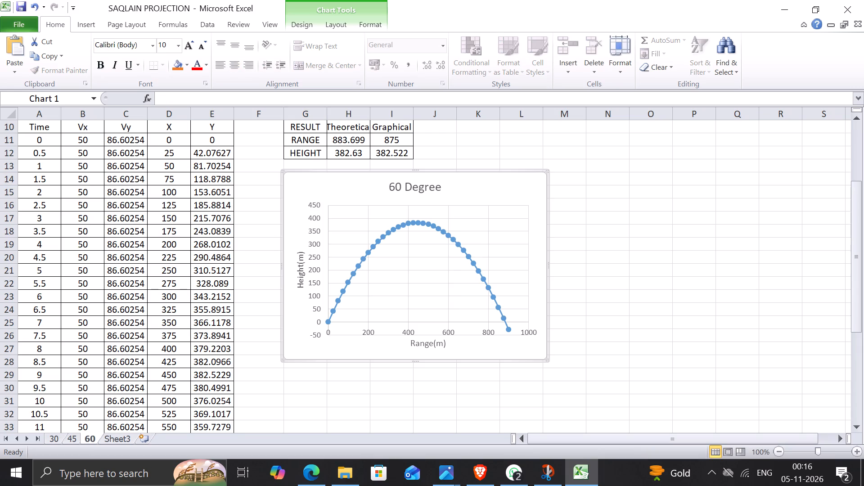
click(619, 229)
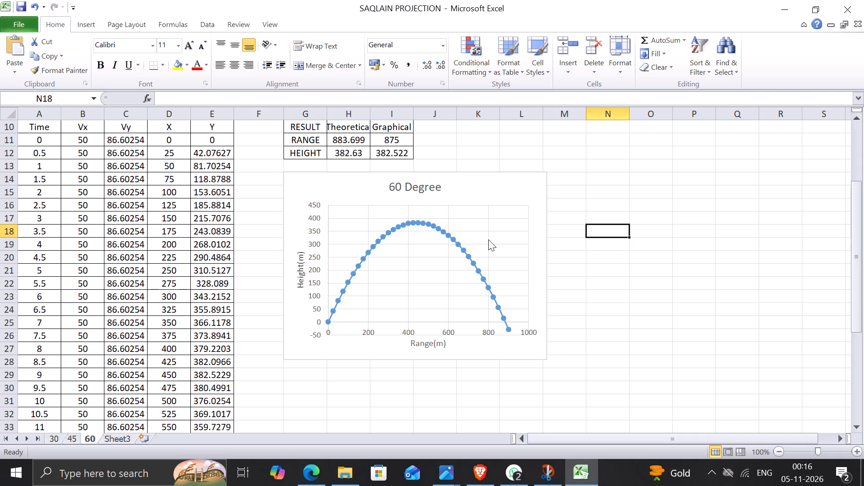
Set the marker size to 3 for the single data point at 600 m range on the 60 Degree chart.
click(444, 230)
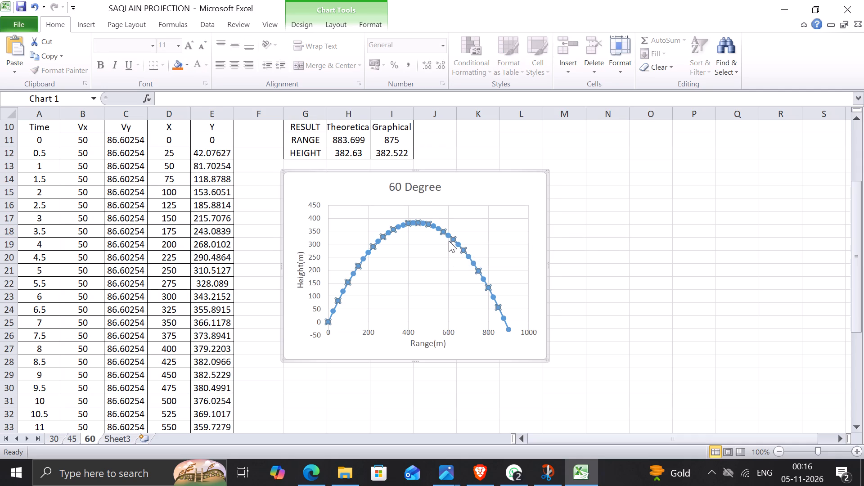
click(449, 236)
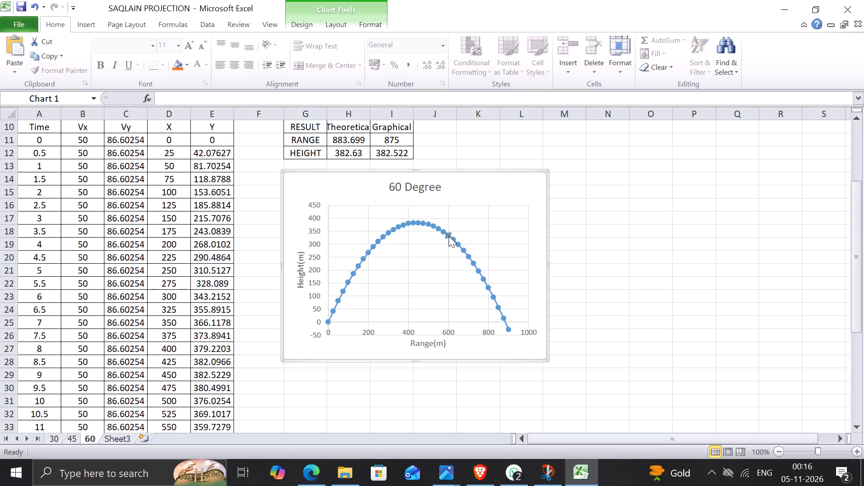
click(449, 236)
double_click(449, 236)
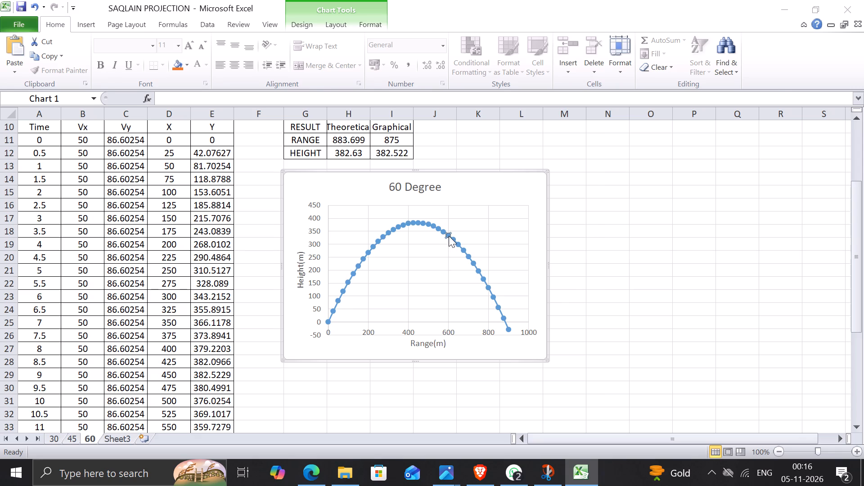
click(449, 236)
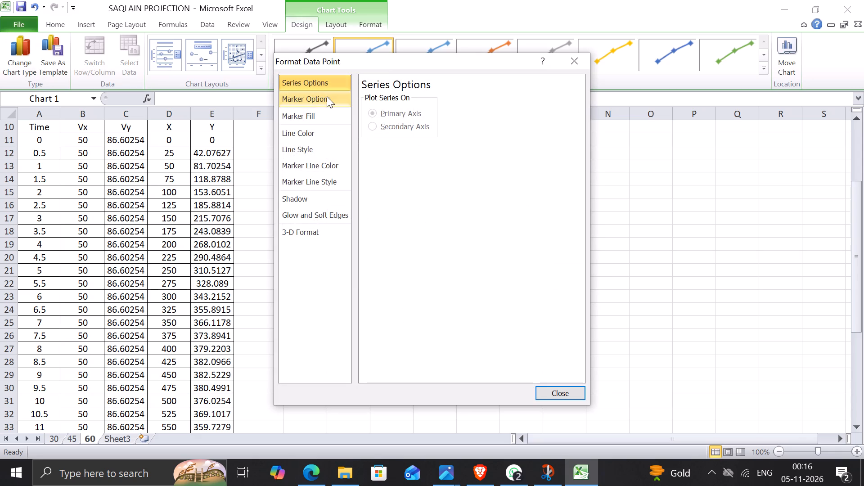
click(327, 96)
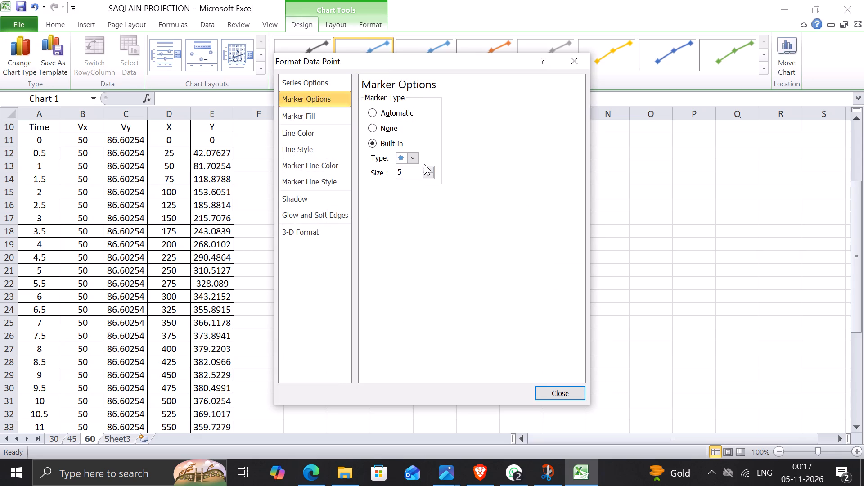
double_click(429, 176)
click(560, 391)
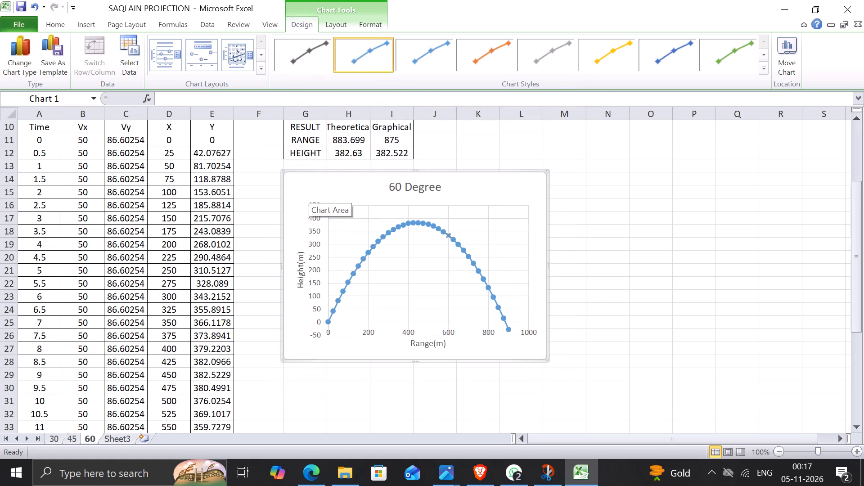
Move the 60 Degree chart closer to the data table, with its upper corner in column F at row 14.
drag(294, 190, 267, 202)
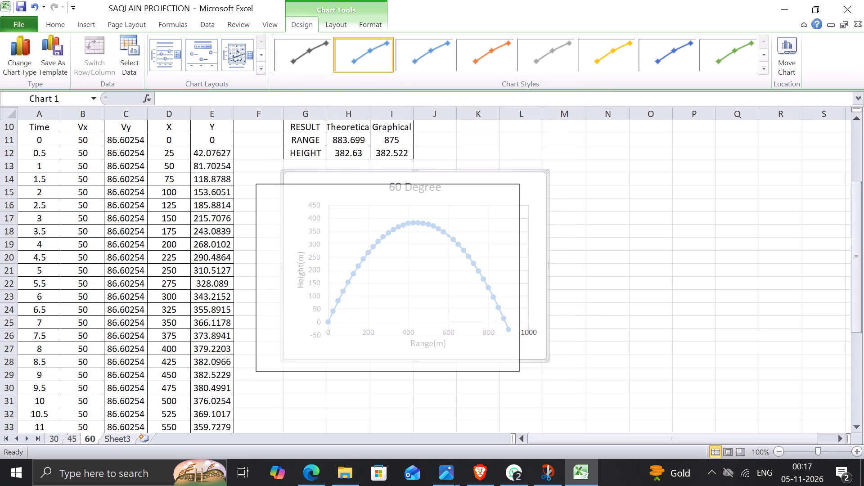
drag(267, 202, 262, 197)
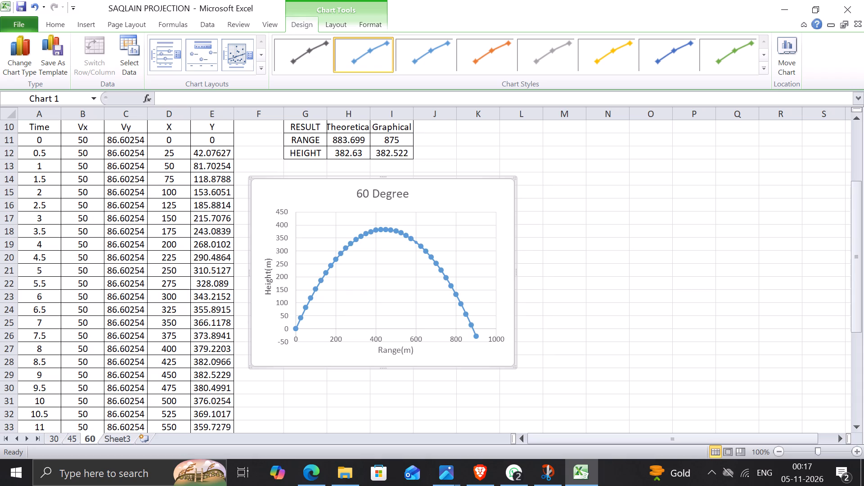
click(550, 234)
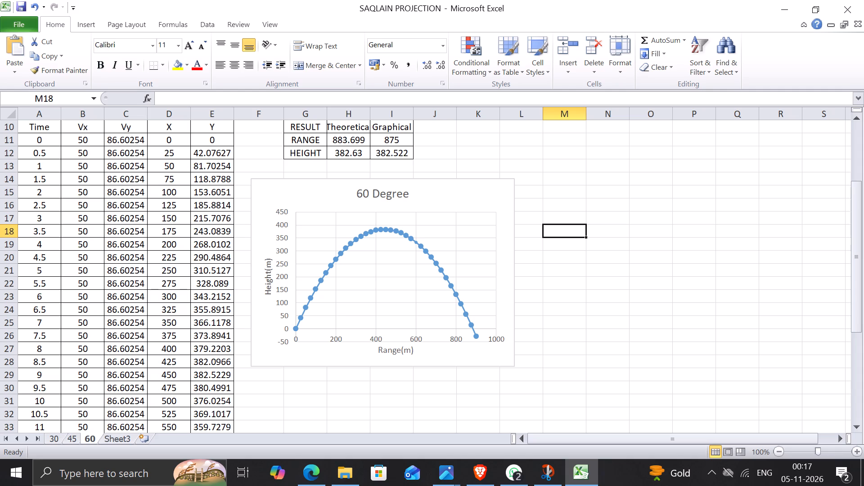
Save the workbook.
key(ctrl+s)
key(ctrl+s)
key(ctrl+s)
key(ctrl+s)
key(Up)
key(Up)
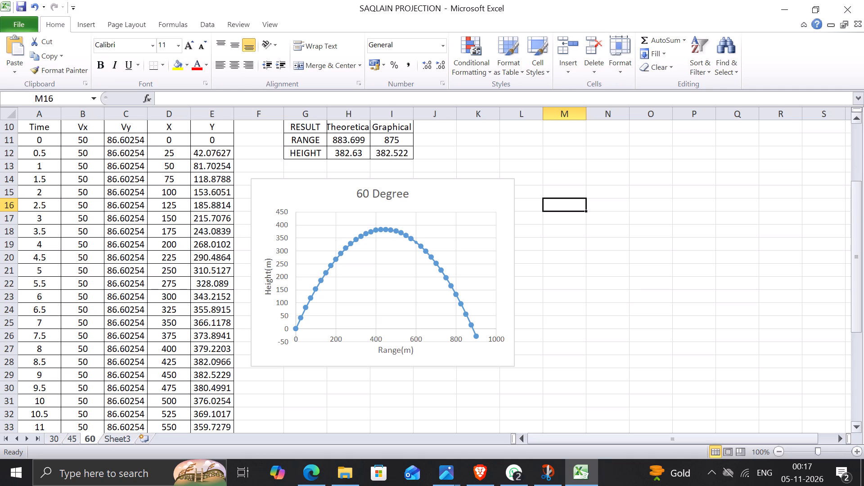
Review the 60 sheet from its top, and examine in Page Layout view how the 30 sheet's table and chart fall on the pages.
drag(860, 206, 859, 189)
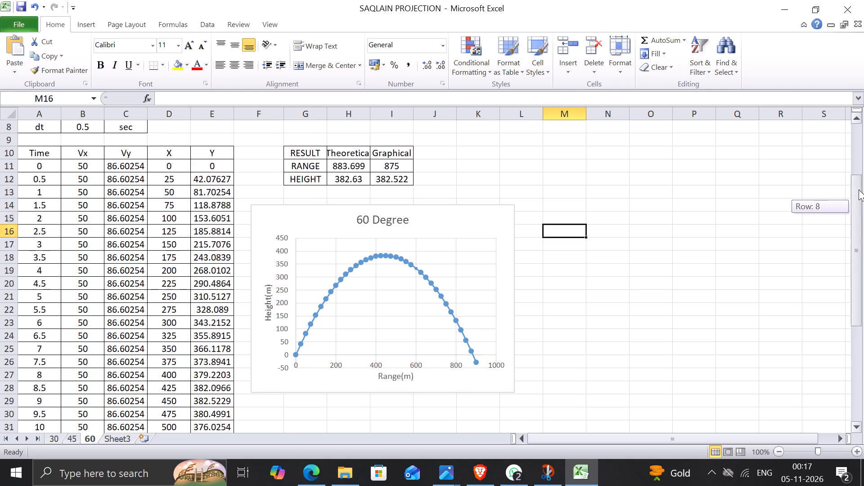
drag(859, 189, 854, 100)
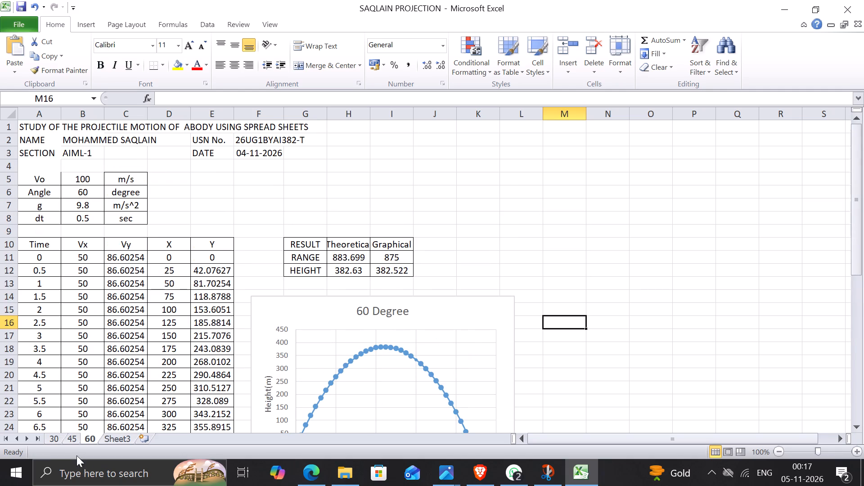
click(54, 442)
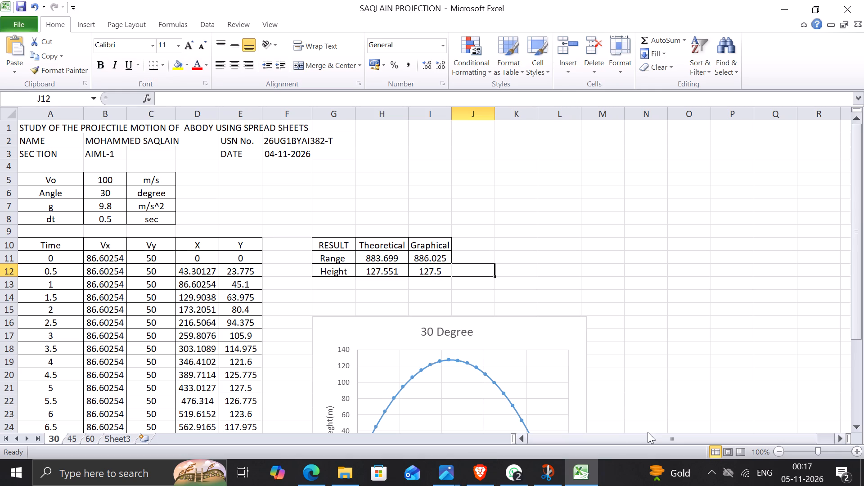
click(732, 452)
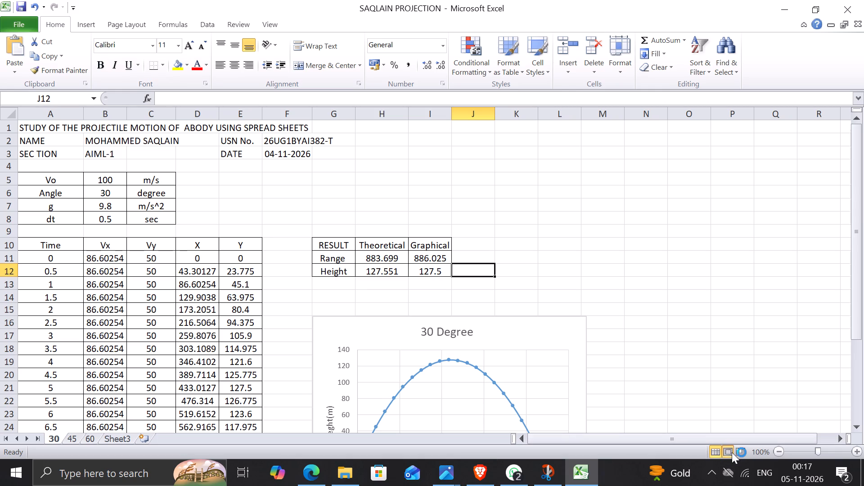
click(732, 452)
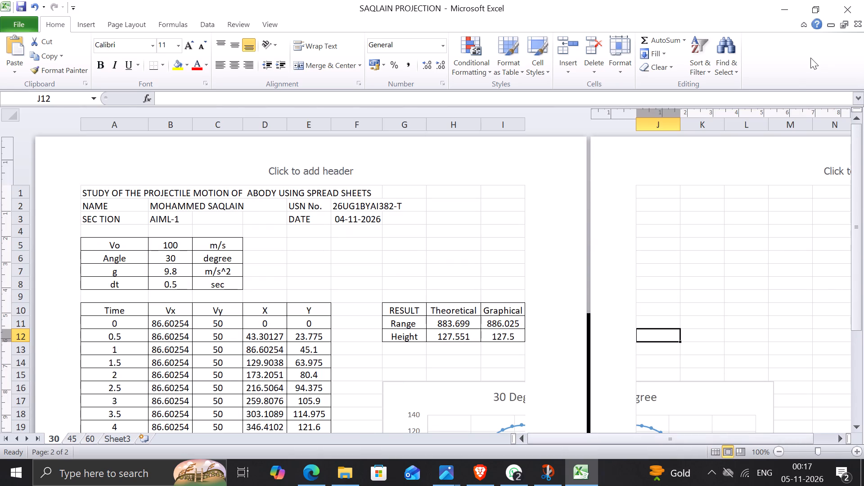
drag(854, 153, 863, 215)
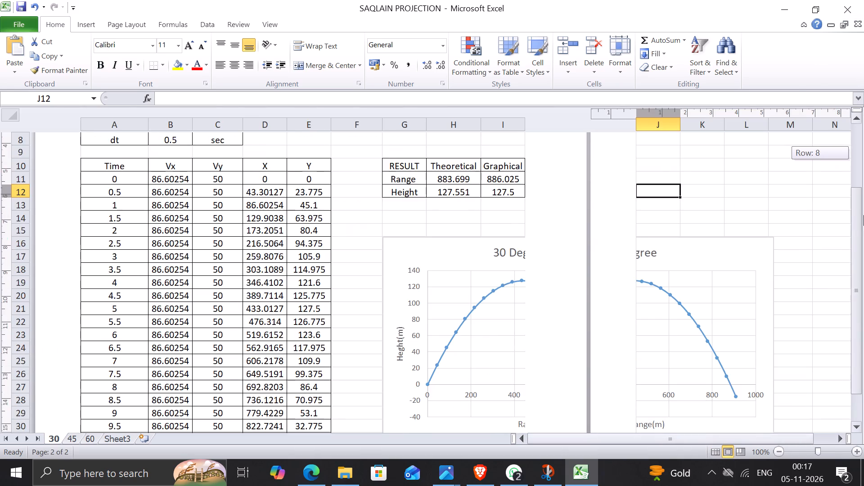
drag(863, 215, 784, 193)
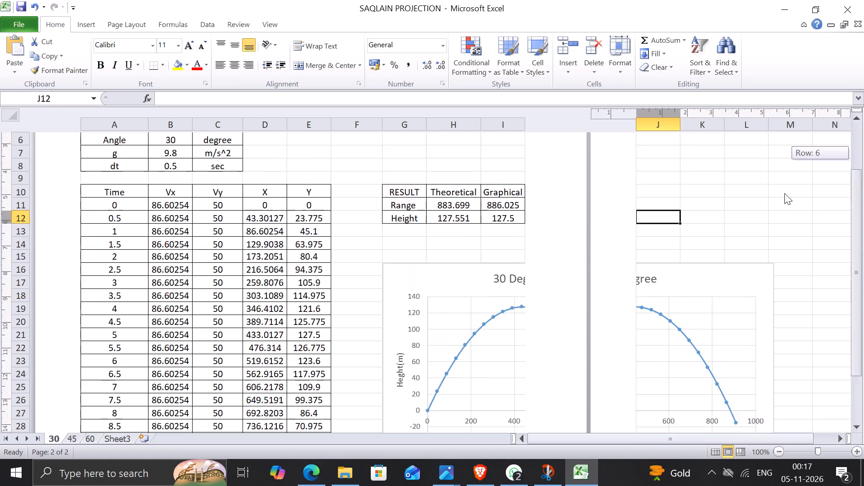
drag(784, 193, 863, 438)
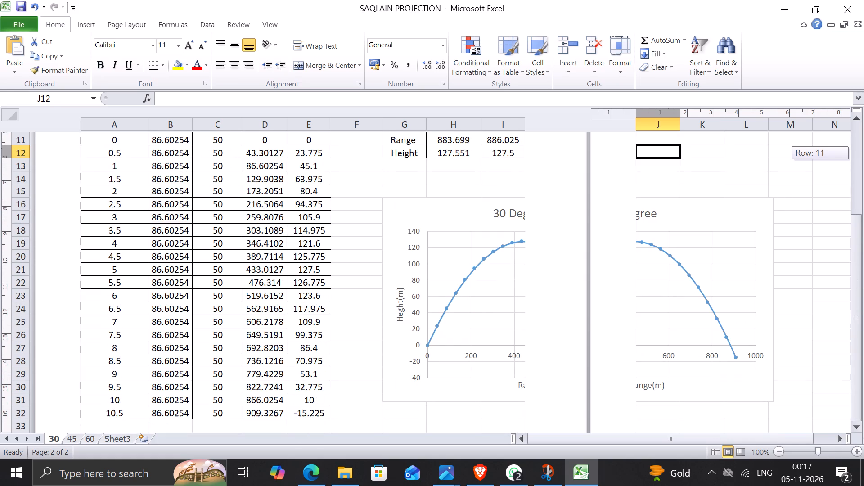
drag(863, 438, 863, 484)
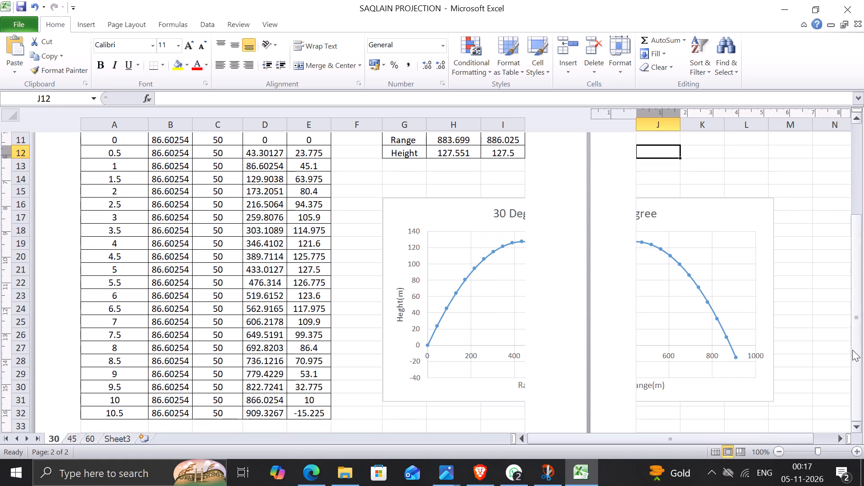
drag(863, 348, 863, 404)
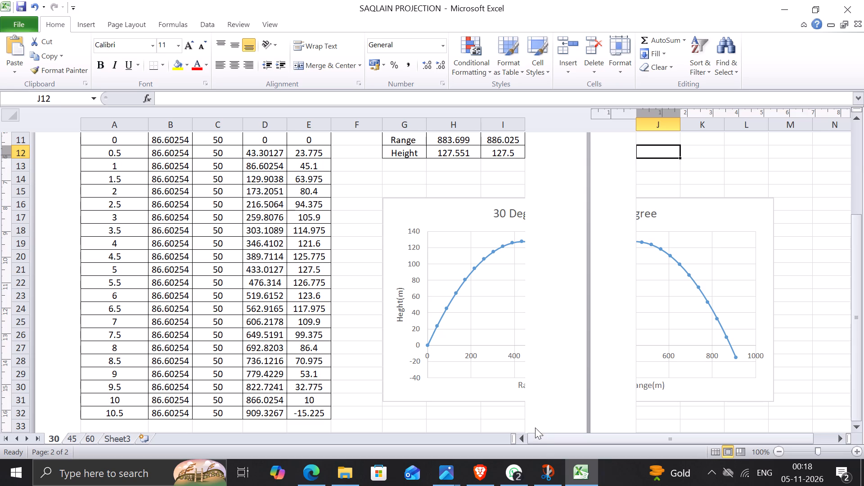
drag(547, 439, 547, 438)
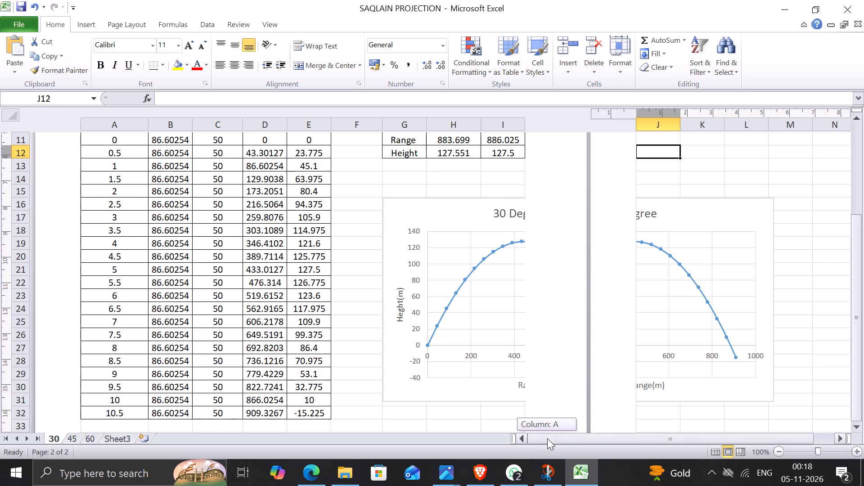
drag(547, 438, 506, 441)
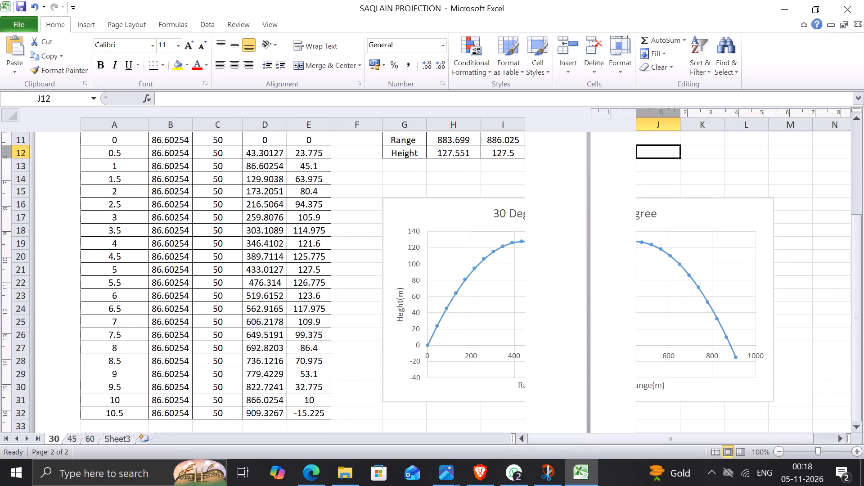
Check the 30 sheet's page division in Page Break Preview, and return to Page Layout view.
click(734, 448)
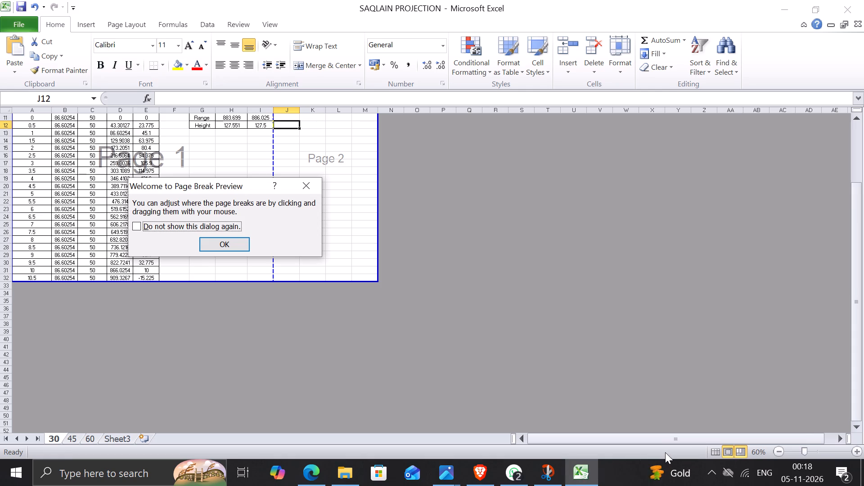
click(713, 451)
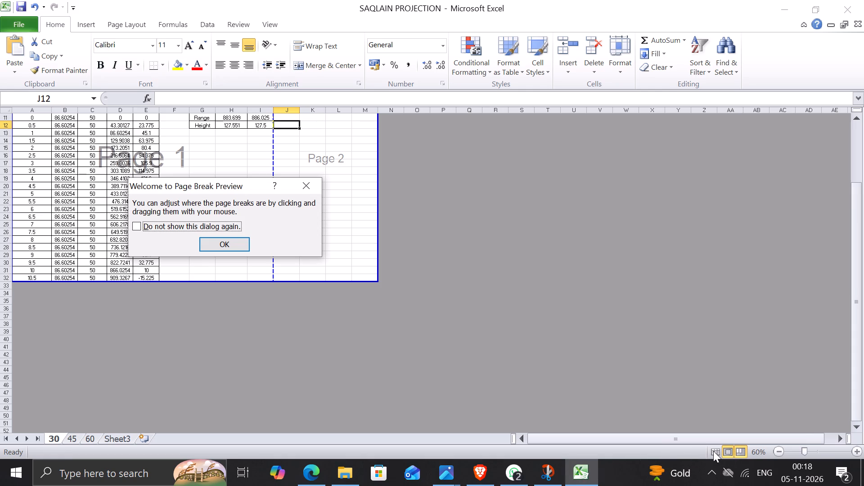
click(713, 451)
click(734, 451)
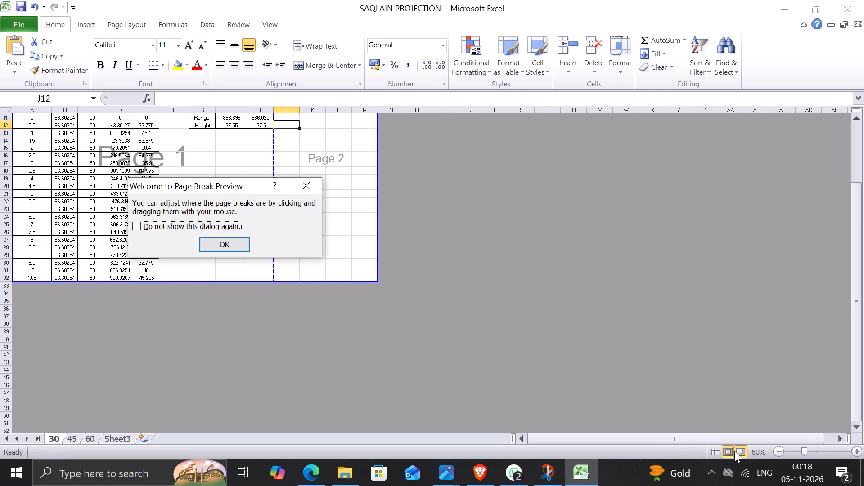
click(729, 451)
click(233, 239)
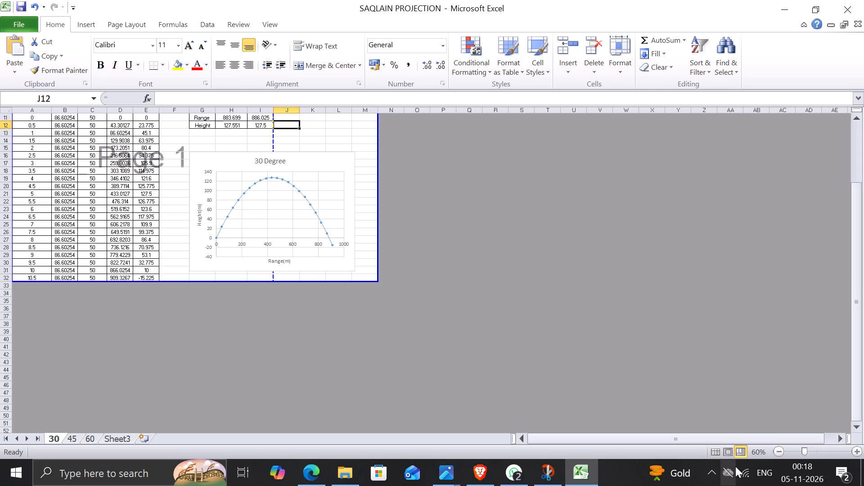
click(724, 447)
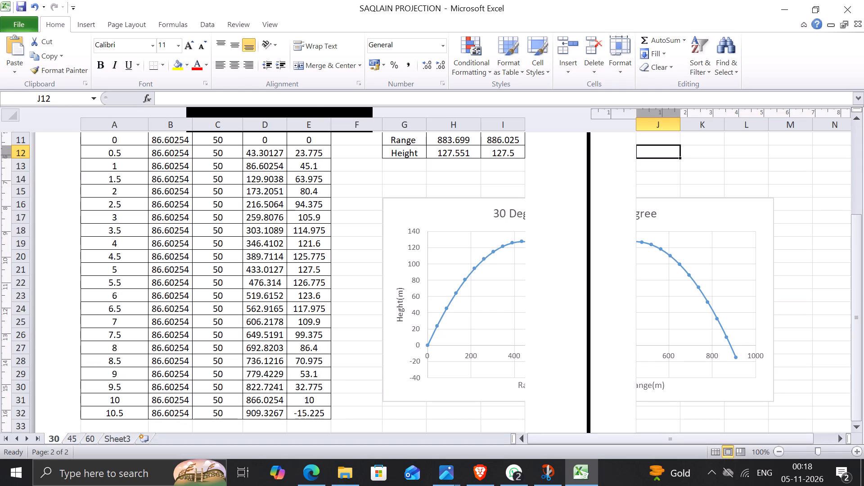
Shrink the 30 Degree chart, mainly in width, by bringing its lower corner to column J at row 30.
click(691, 315)
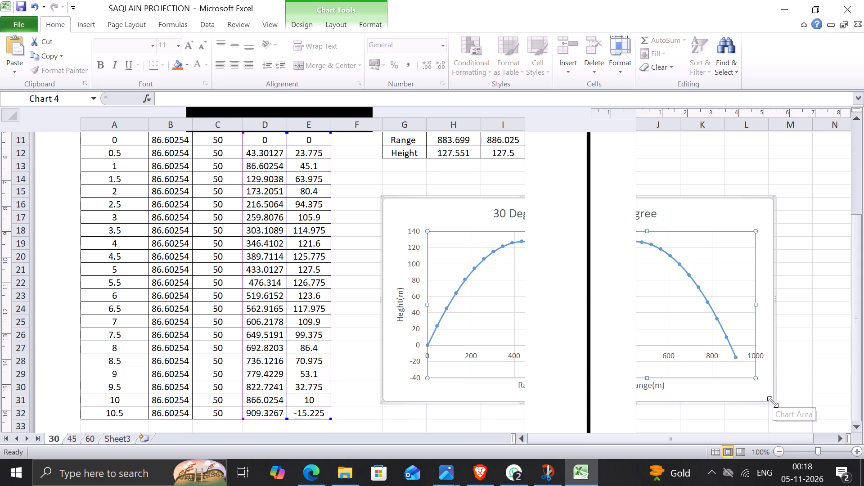
drag(773, 402, 674, 393)
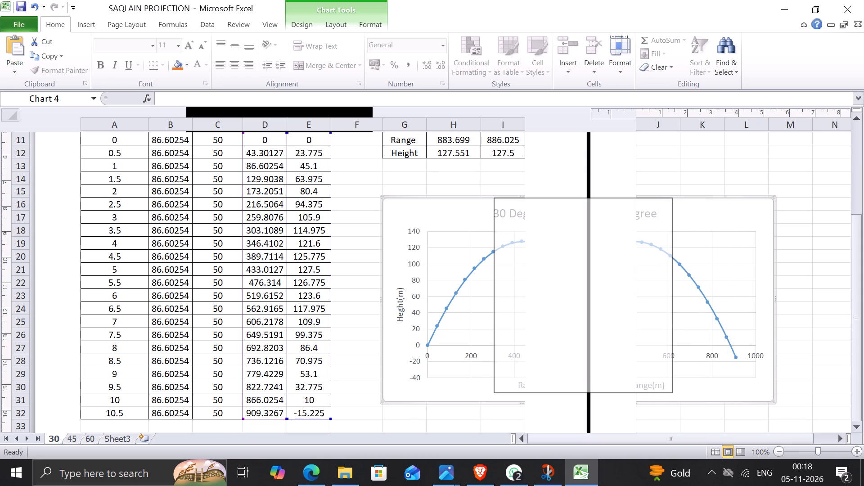
drag(674, 393, 676, 392)
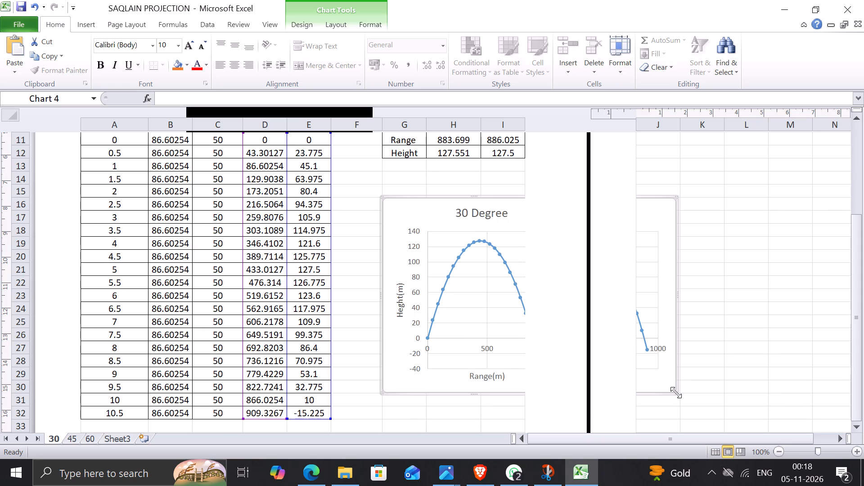
Move the 30 Degree chart beside the data table, with its upper corner in column F at row 14.
drag(672, 391, 564, 380)
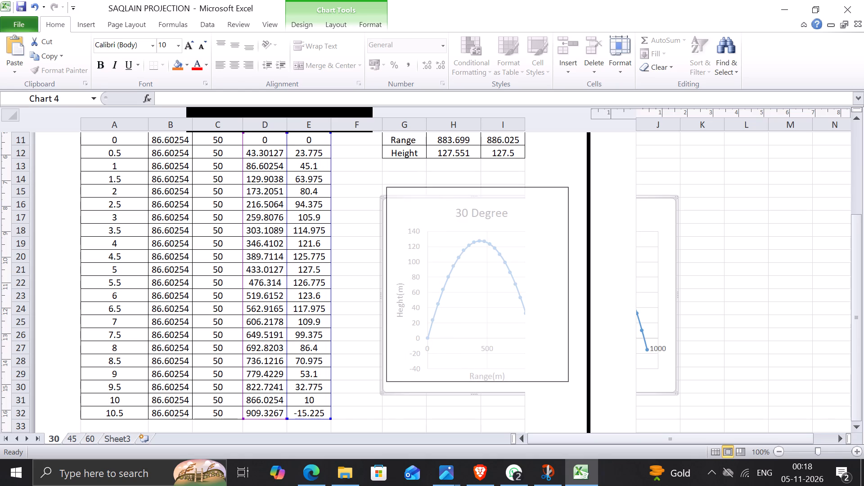
drag(564, 380, 538, 383)
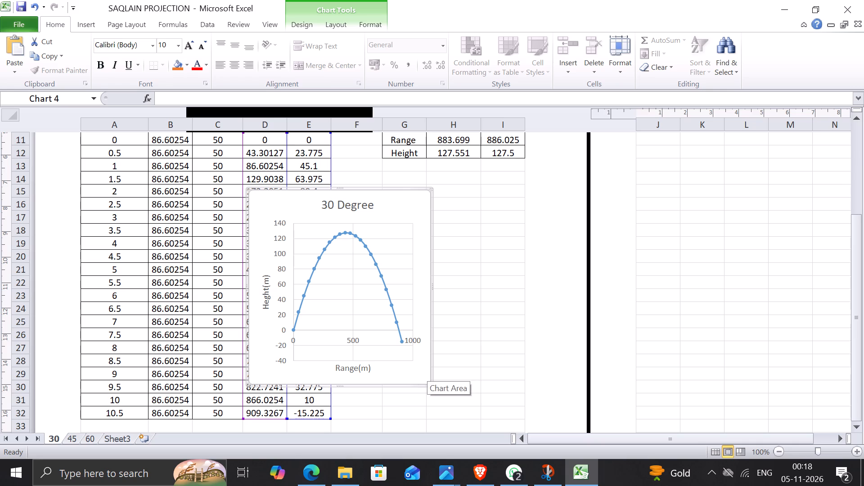
drag(418, 378, 503, 384)
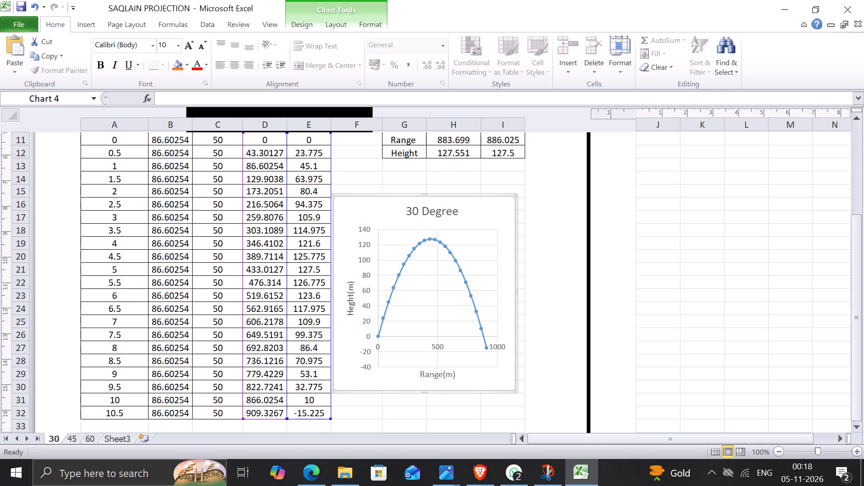
drag(503, 384, 514, 369)
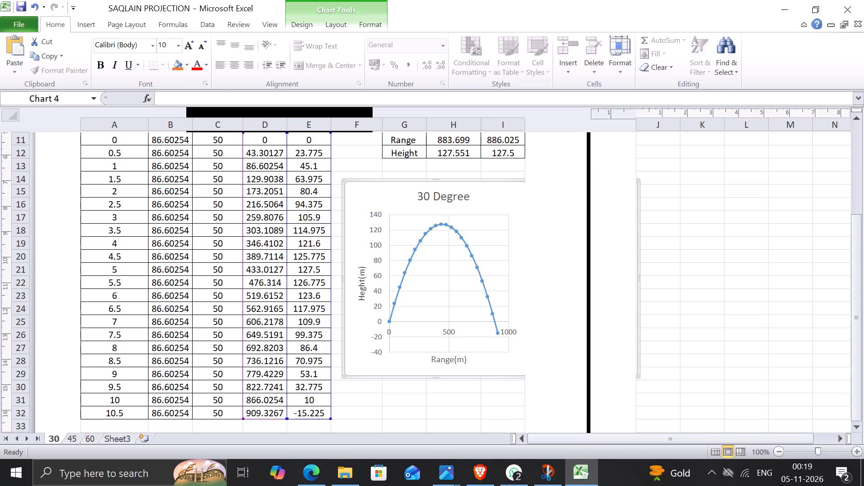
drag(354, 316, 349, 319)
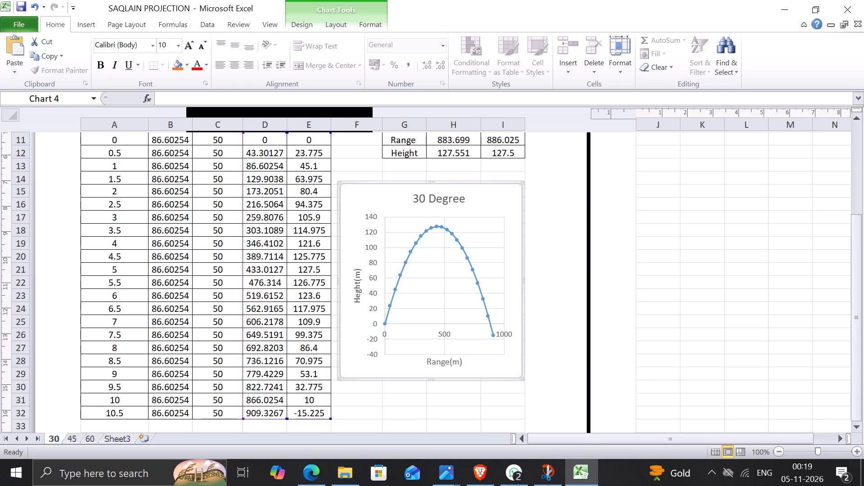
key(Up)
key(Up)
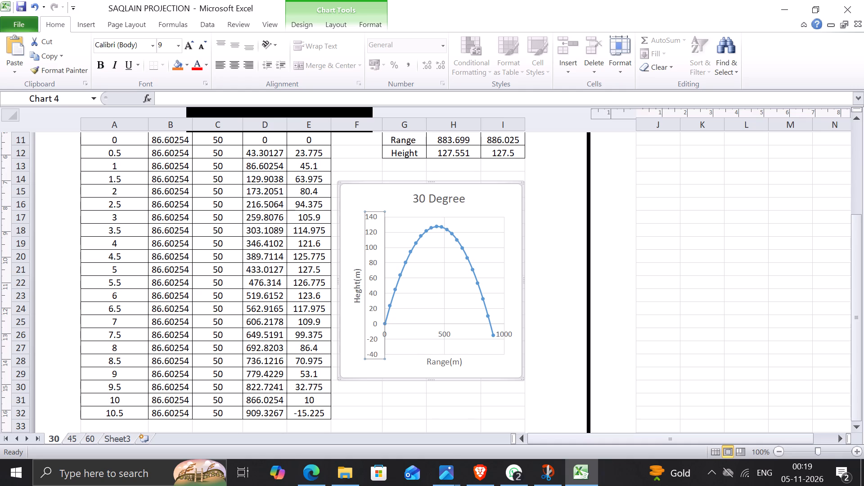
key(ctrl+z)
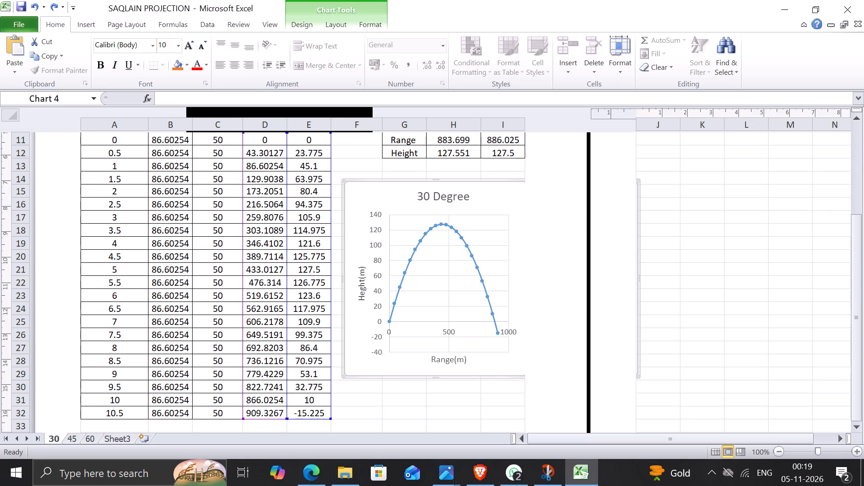
Shift the 30 Degree chart up against the data table's edge at column F, so it sits entirely on the first page.
drag(500, 374, 500, 374)
drag(500, 374, 486, 374)
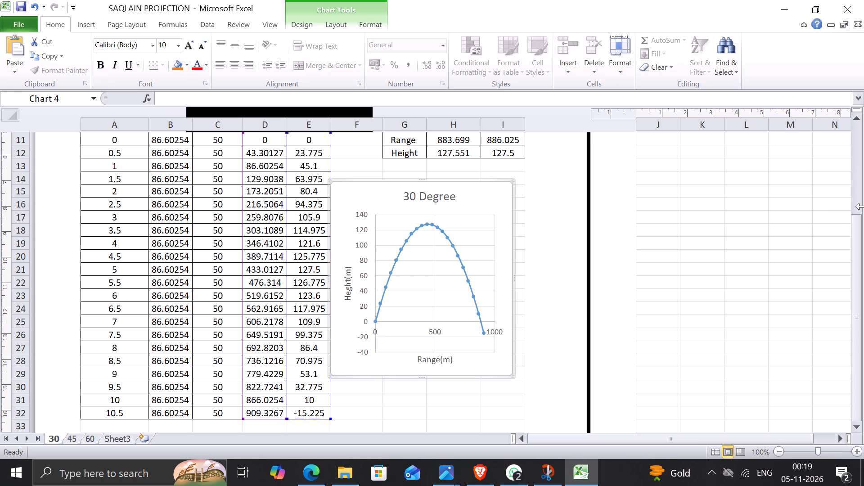
Enter two blank spaces in the 30 sheet's centre header to replace its placeholder text.
drag(859, 228, 862, 121)
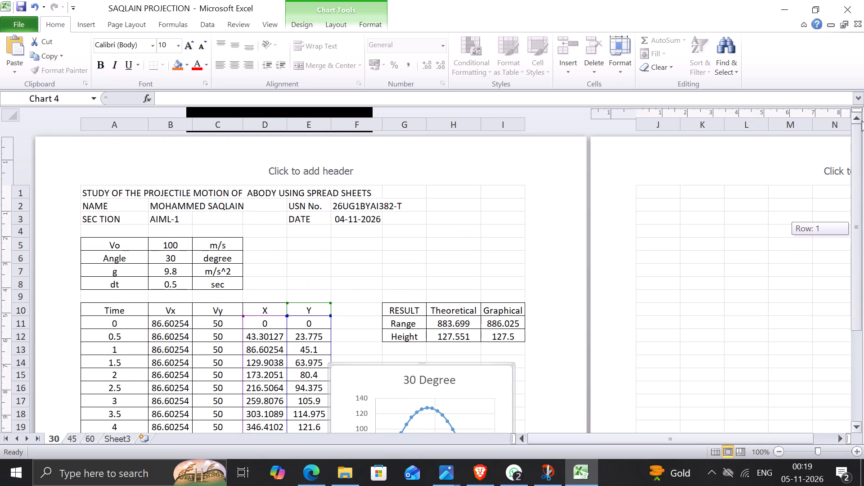
drag(862, 121, 860, 123)
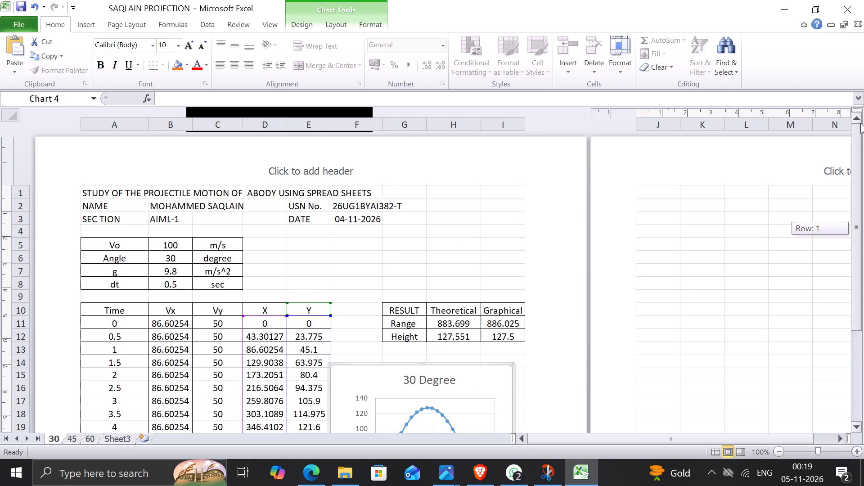
drag(860, 123, 855, 219)
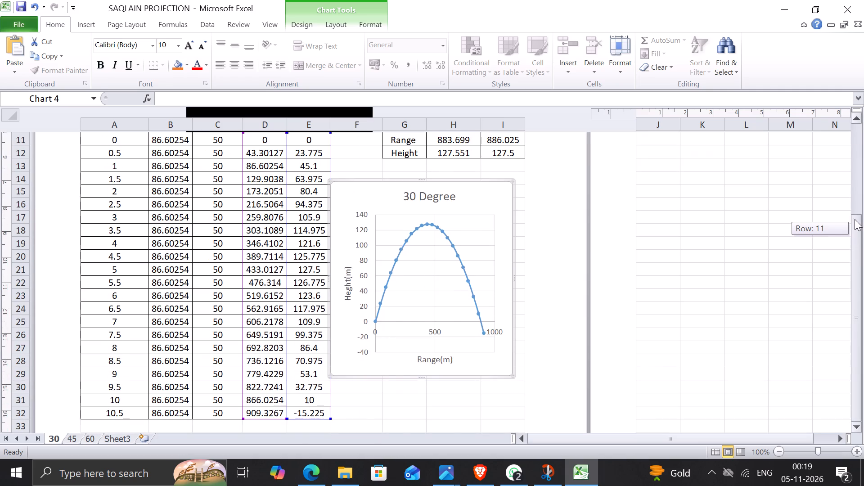
drag(855, 219, 808, 29)
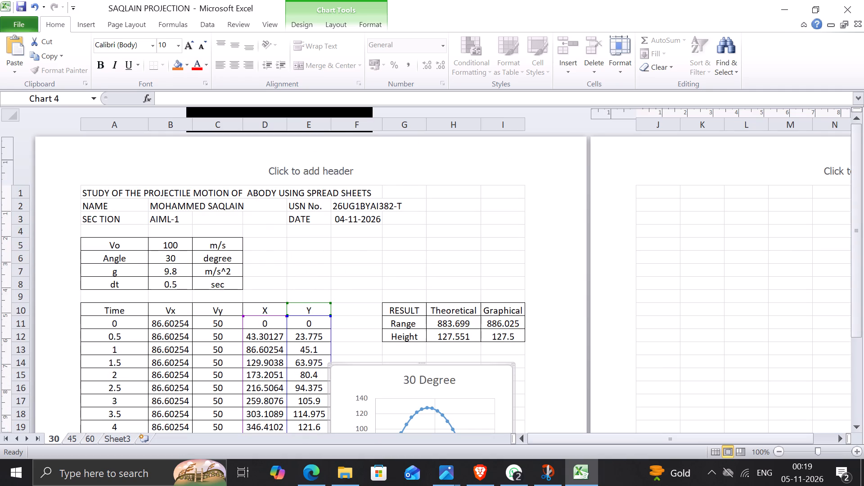
click(304, 177)
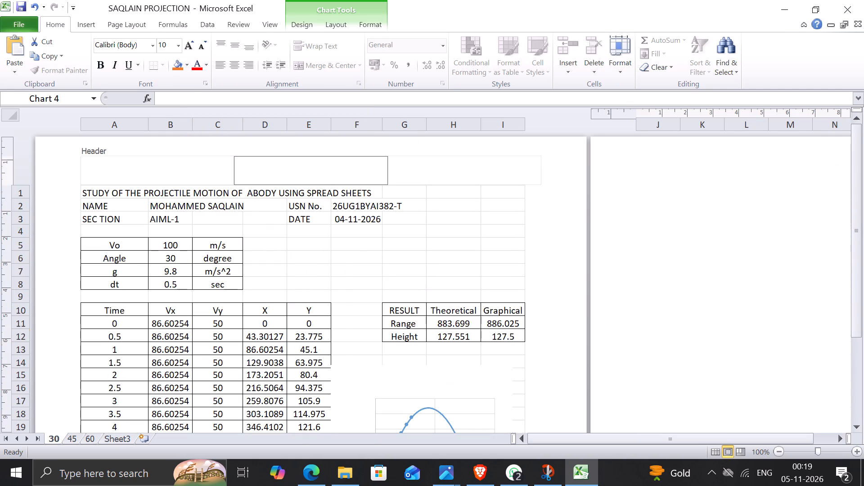
key(Delete)
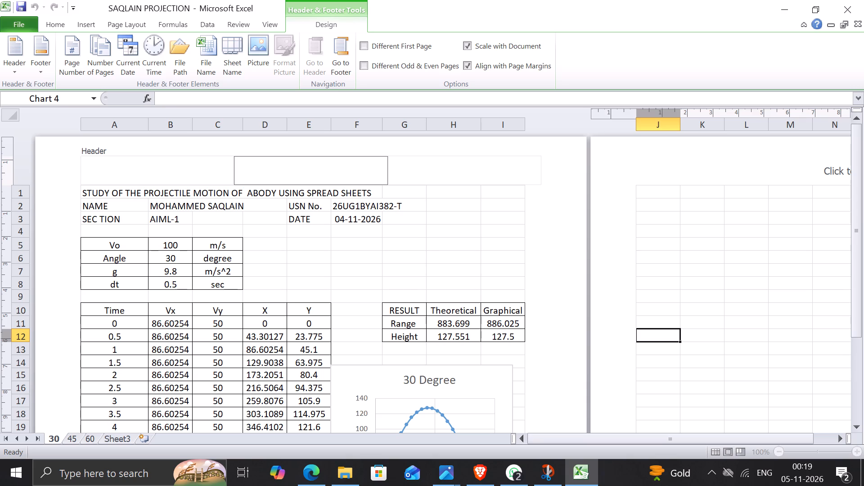
click(457, 252)
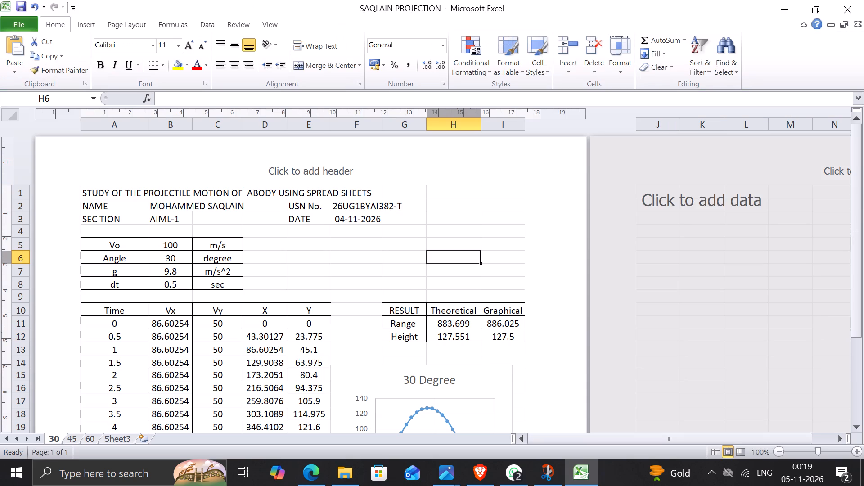
click(289, 177)
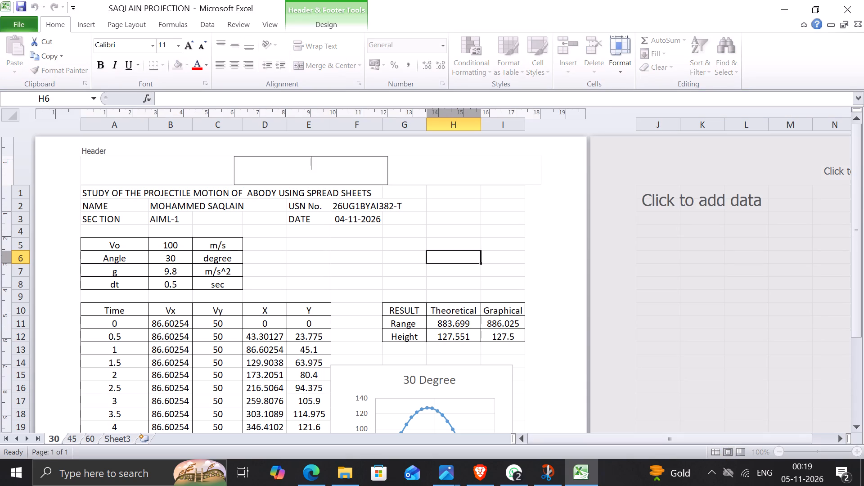
key(space)
key(space)
click(591, 243)
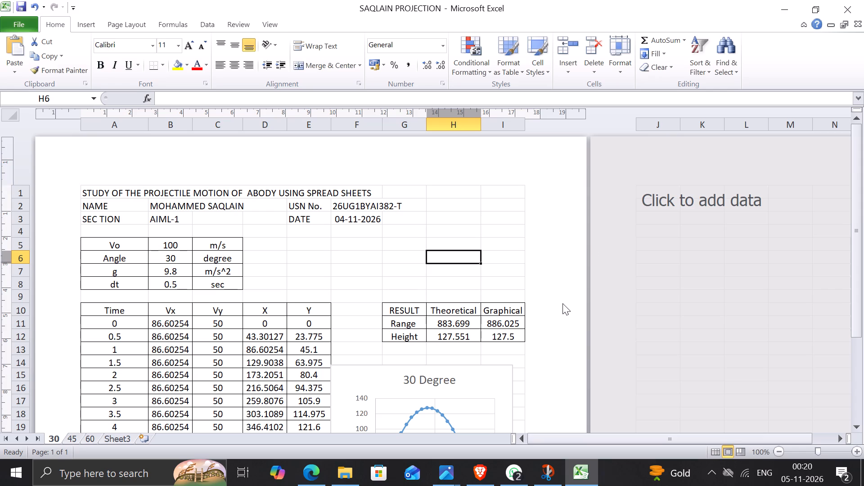
Examine how the 30 sheet's data table and chart fit on the page, going down to row 47 and back up.
key(Down)
key(Down)
key(Down)
key(Down)
key(Down)
key(Down)
key(Down)
key(Down)
key(Down)
key(Down)
key(Down)
key(Down)
key(Down)
key(Down)
key(Down)
key(Down)
key(Down)
key(Down)
key(Down)
key(Down)
key(Down)
key(Down)
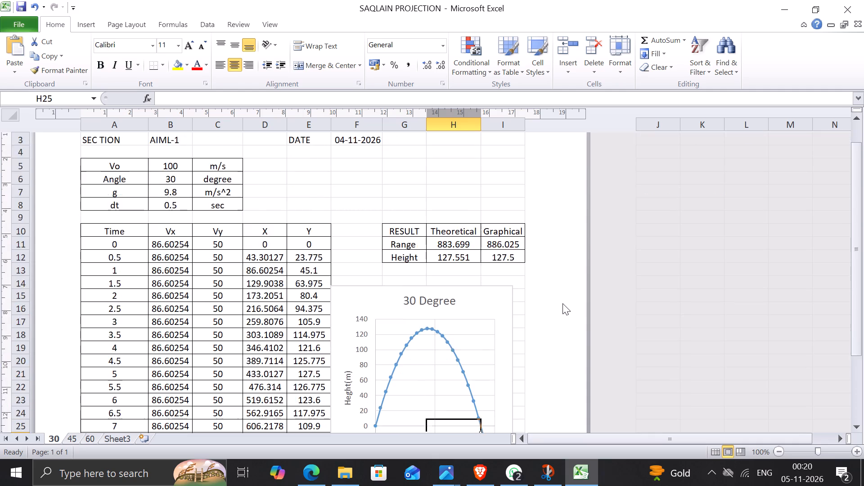
key(Down)
key(Down)
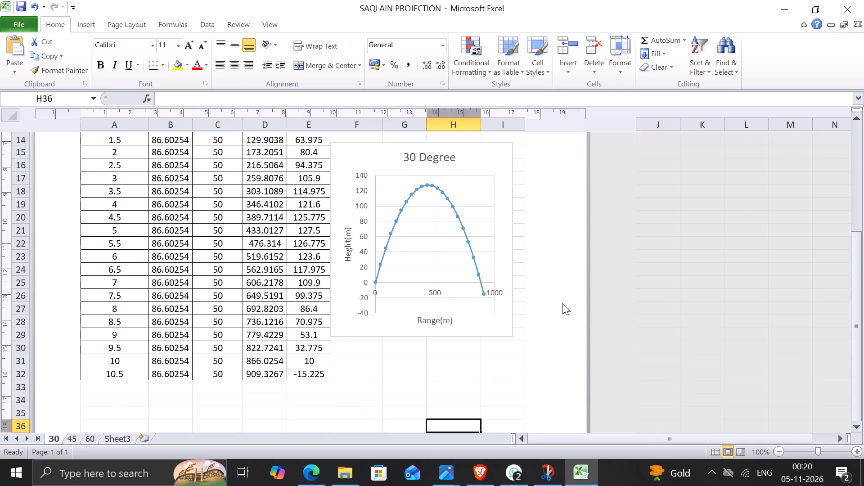
key(Up)
key(Up)
key(Up)
key(Up)
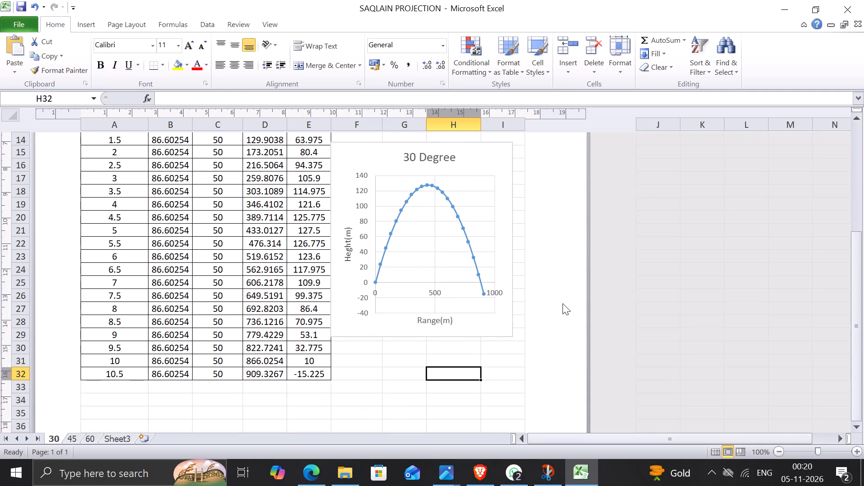
key(Down)
key(Down)
key(Down)
key(Down)
key(Down)
key(Down)
key(Down)
key(Down)
key(Down)
key(Down)
key(Down)
key(Down)
key(Down)
key(Down)
key(Down)
key(Down)
key(Down)
key(Down)
key(Down)
key(Down)
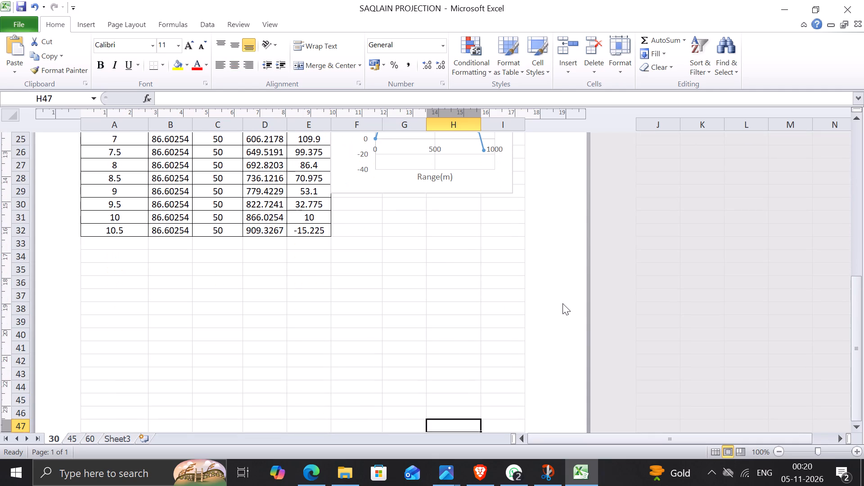
key(Up)
key(Up)
key(Up)
key(Up)
key(Up)
key(Up)
key(Up)
key(Up)
key(Up)
key(Up)
key(Up)
key(Up)
key(Up)
key(Up)
key(Up)
key(Up)
key(Up)
key(Down)
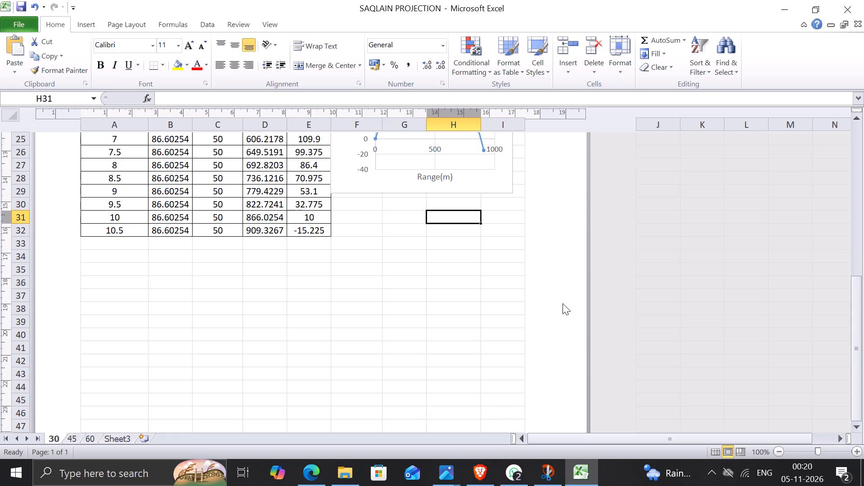
key(Down)
key(Up)
key(Up)
key(Up)
key(Up)
key(Up)
key(Up)
key(Up)
key(Up)
key(Up)
key(Up)
key(Up)
key(Up)
key(Up)
key(Up)
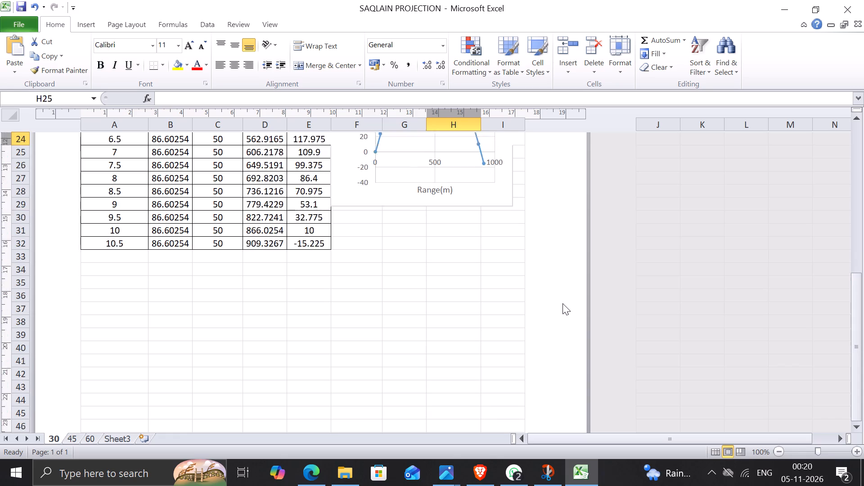
key(Up)
key(Up)
key(Up)
key(Up)
key(Up)
key(Up)
key(Up)
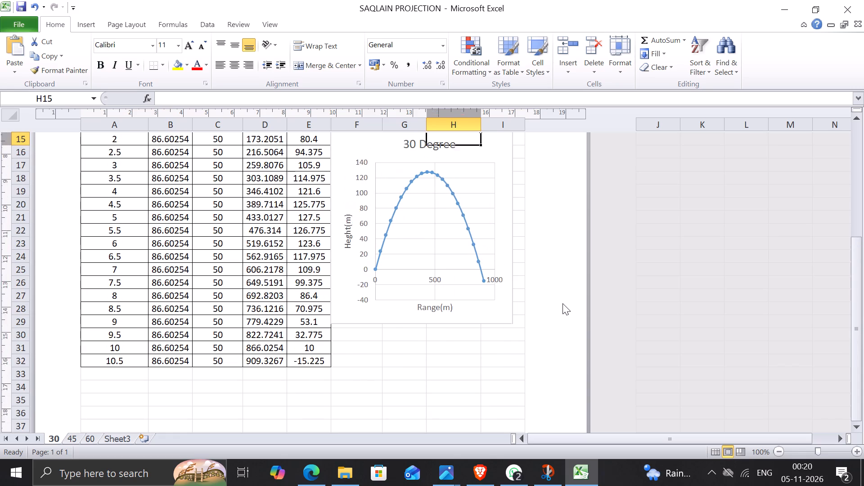
Shift the 30 Degree chart slightly away from the data table in column F and stretch its upper edge into row 13.
key(Up)
key(Up)
key(Up)
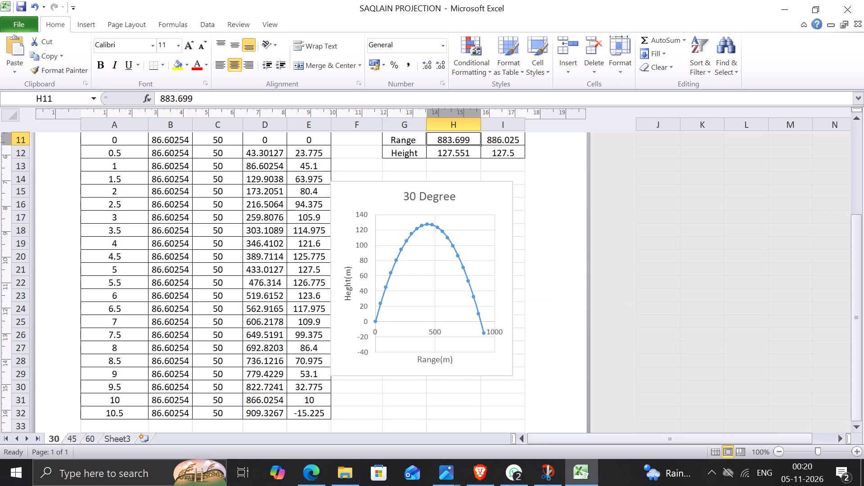
drag(511, 290, 519, 288)
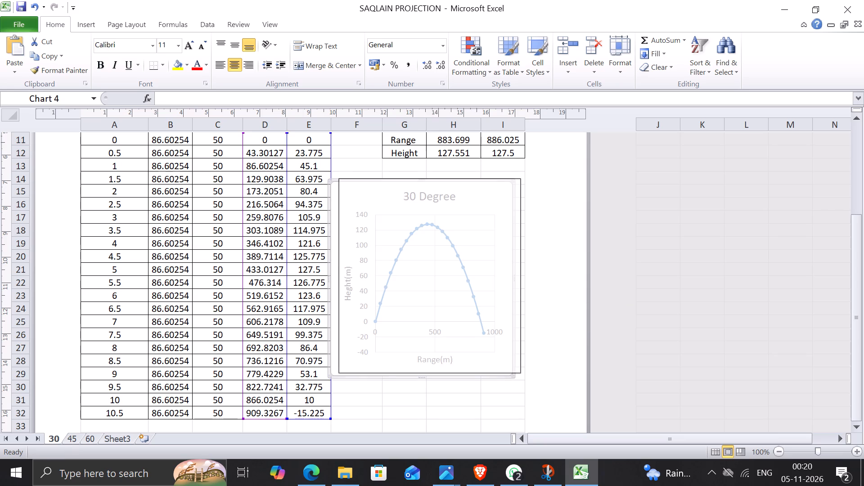
drag(519, 288, 521, 288)
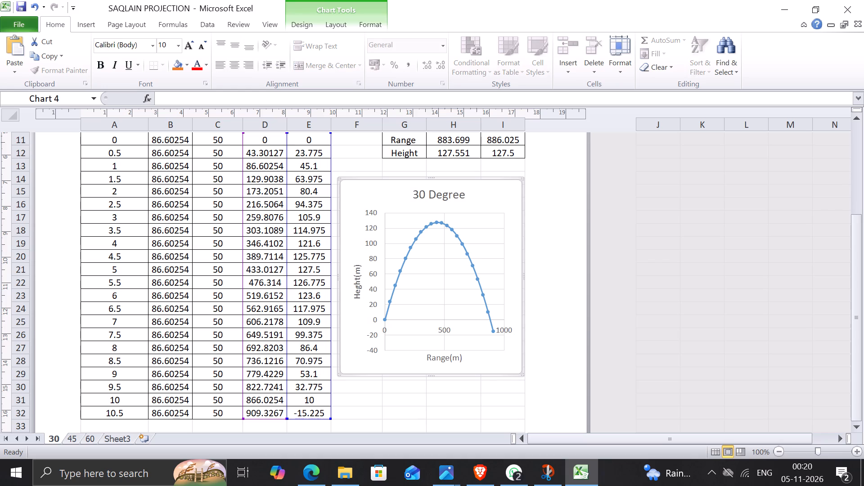
drag(430, 178, 430, 176)
drag(430, 176, 431, 172)
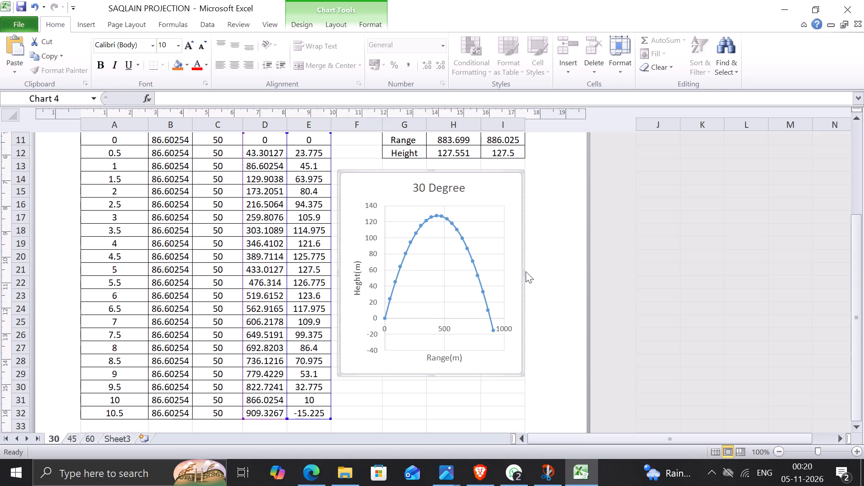
Widen the 30 Degree chart slightly and move it back against the data table's edge so it fits on the first page.
drag(523, 272, 530, 274)
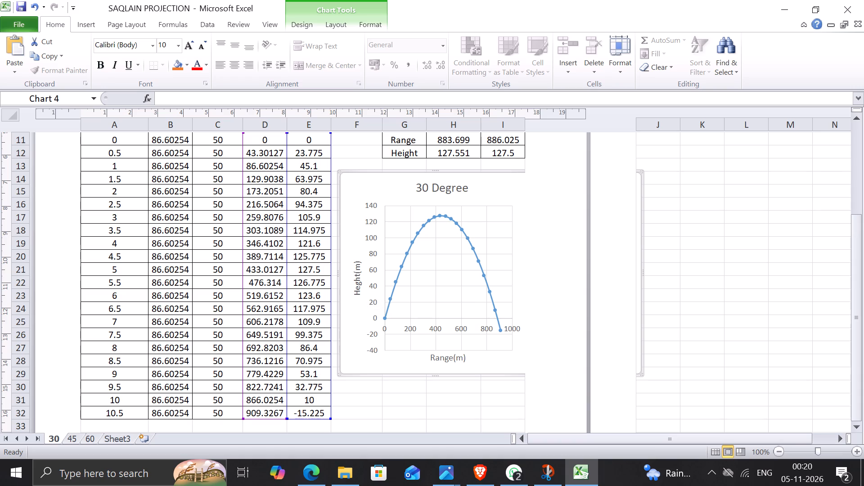
click(421, 410)
click(421, 410)
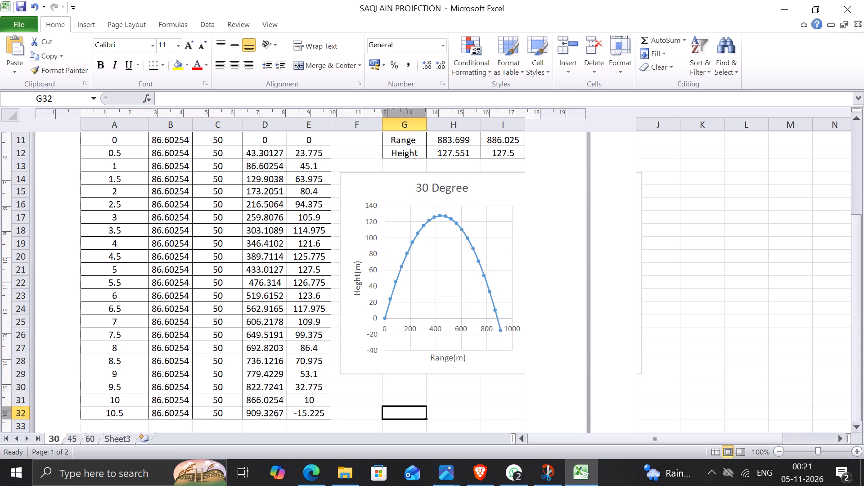
drag(361, 313, 354, 313)
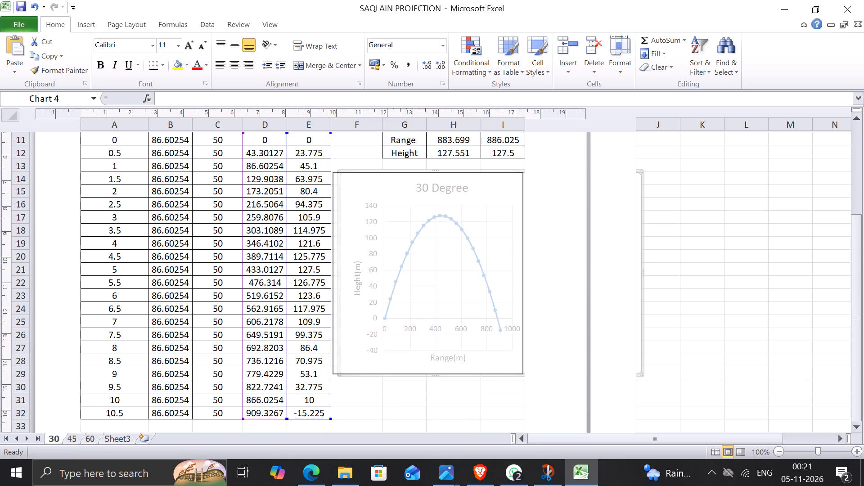
drag(354, 313, 360, 317)
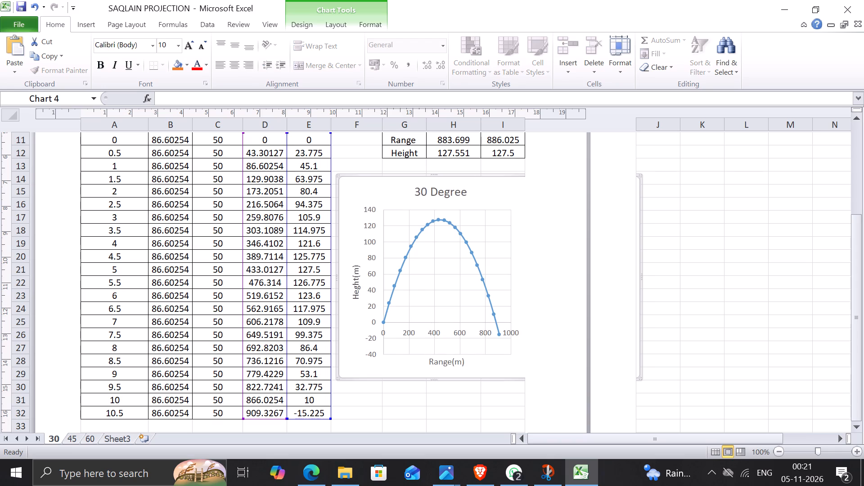
click(360, 317)
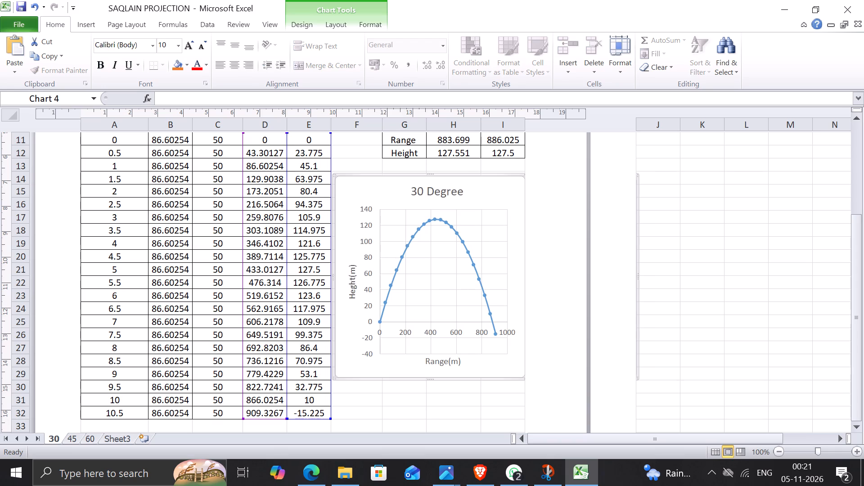
drag(356, 316, 351, 316)
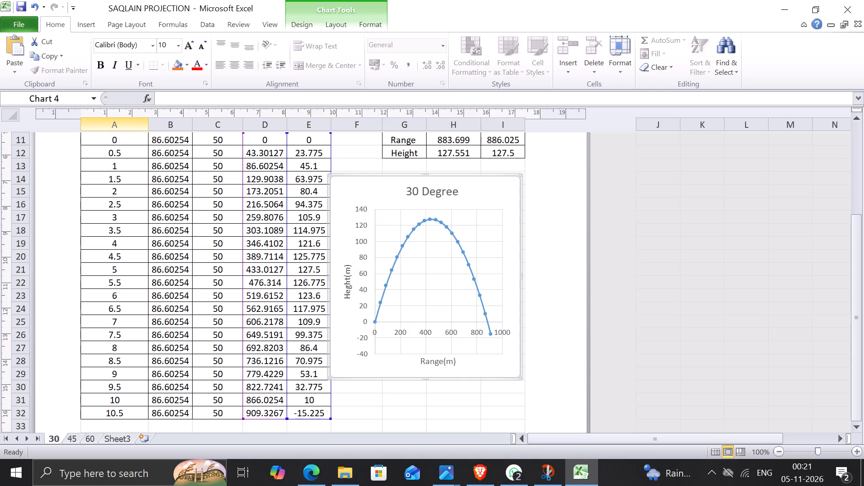
Narrow column A to fit its time values more closely, and widen column I on the 30 sheet.
click(132, 128)
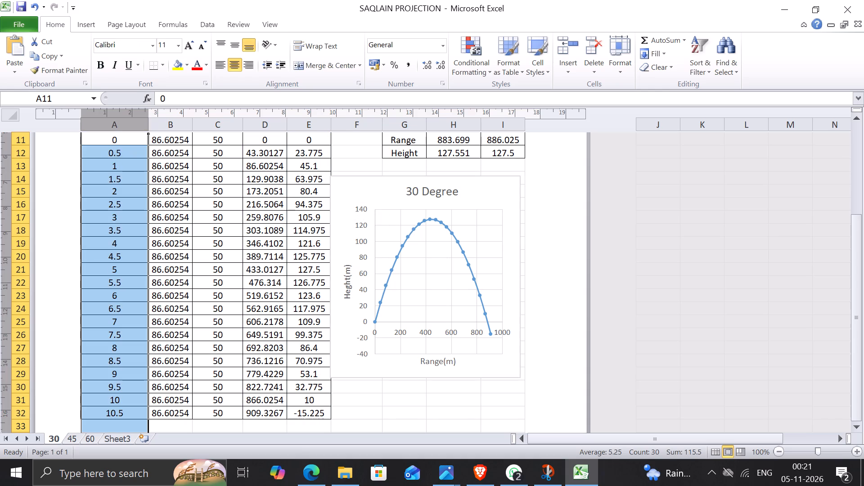
drag(150, 126, 132, 132)
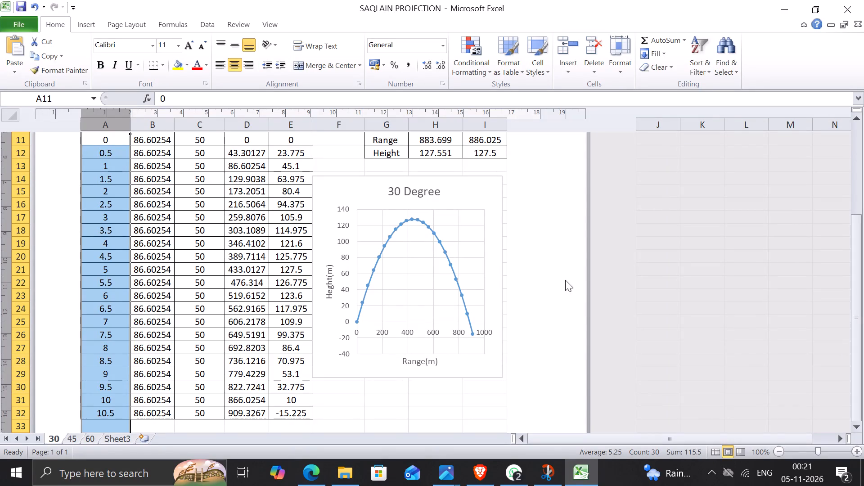
click(490, 370)
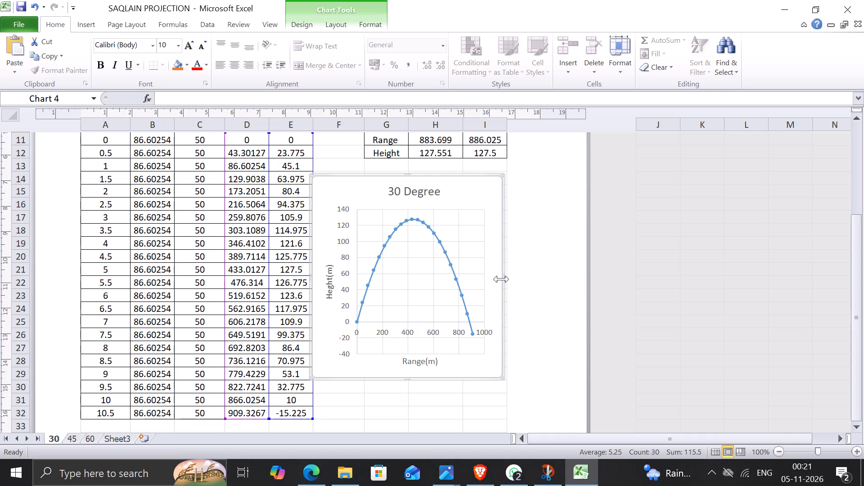
click(504, 128)
drag(507, 126, 526, 126)
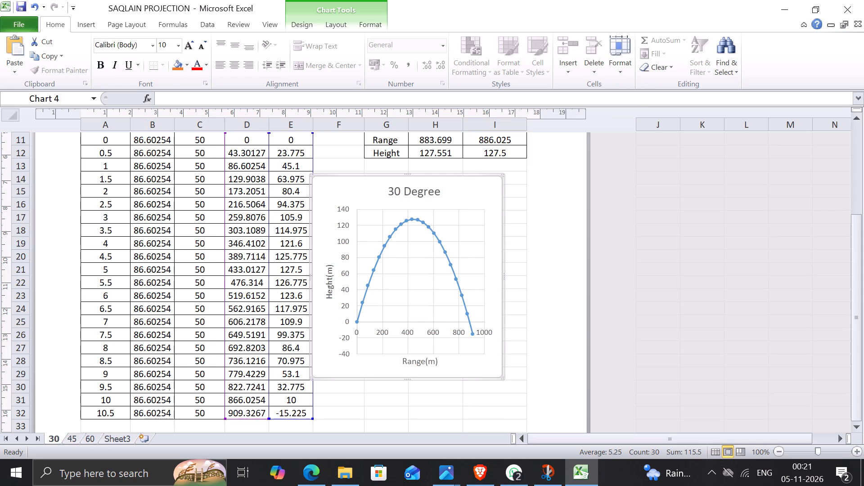
Move the 30 Degree chart to leave a small gap beside the table and widen it almost to column I's outer edge.
drag(492, 371, 493, 371)
drag(493, 371, 501, 374)
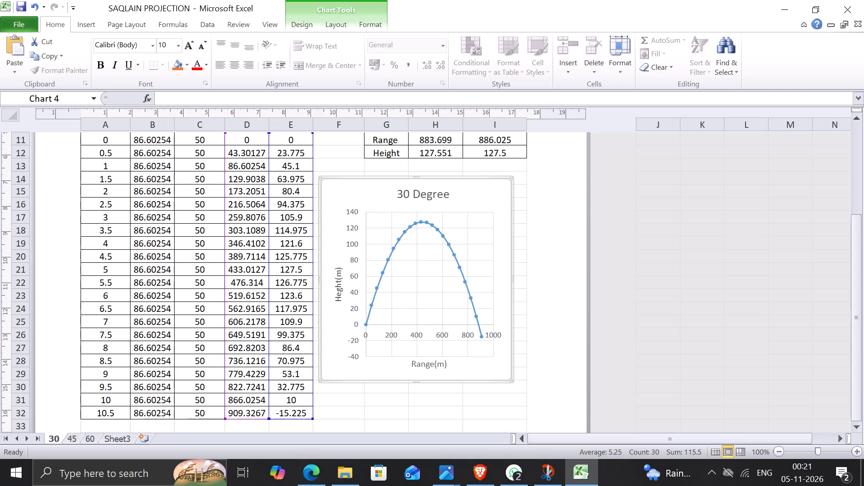
drag(512, 278, 523, 278)
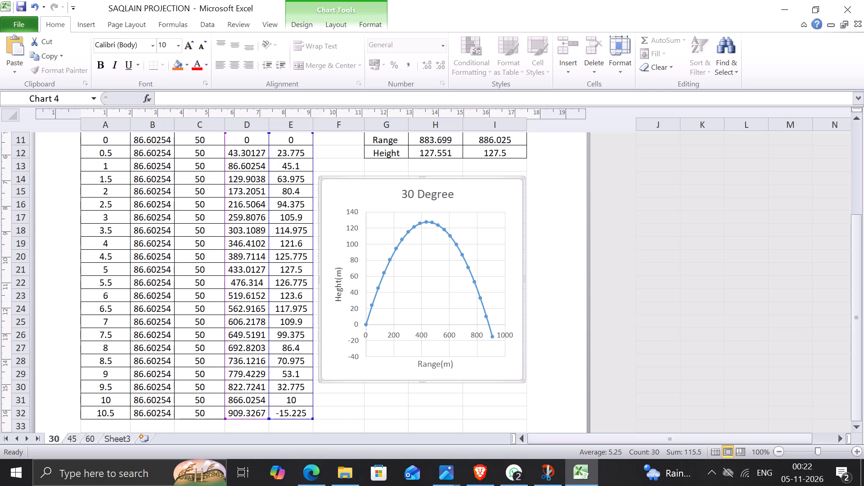
Widen column F slightly while keeping the results table and the 30 Degree chart on the first page.
drag(364, 127, 366, 127)
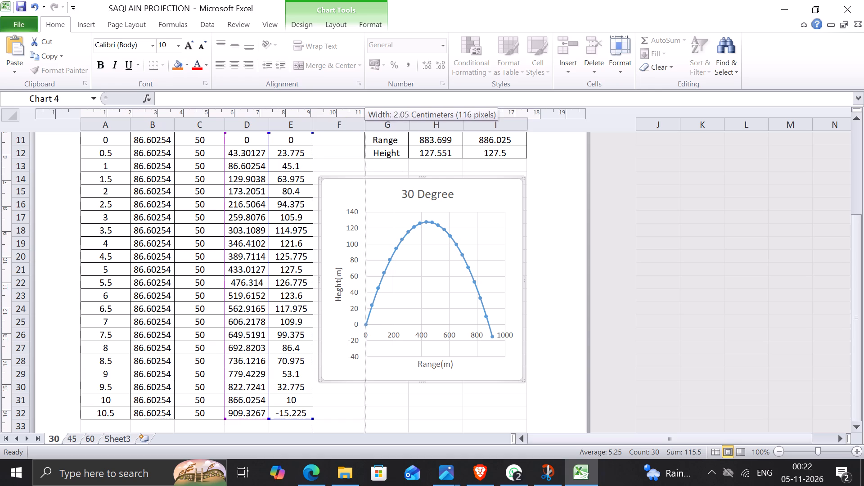
drag(366, 127, 378, 129)
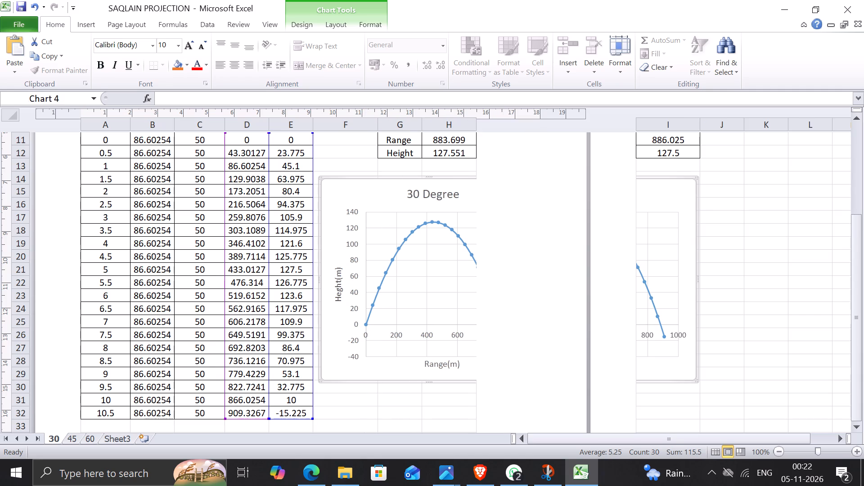
drag(381, 128, 377, 127)
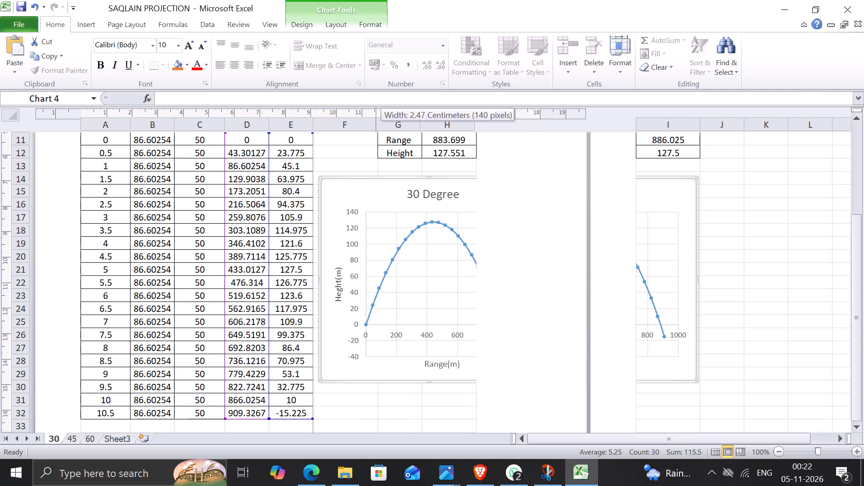
drag(377, 127, 368, 127)
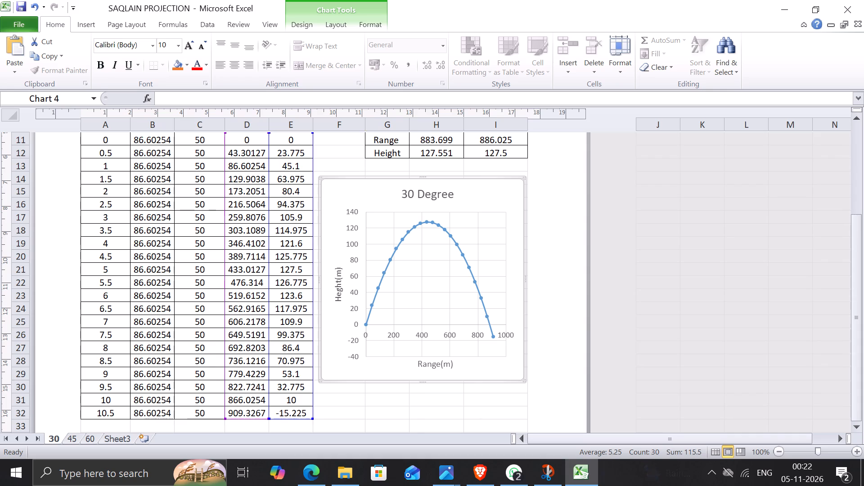
drag(368, 127, 374, 126)
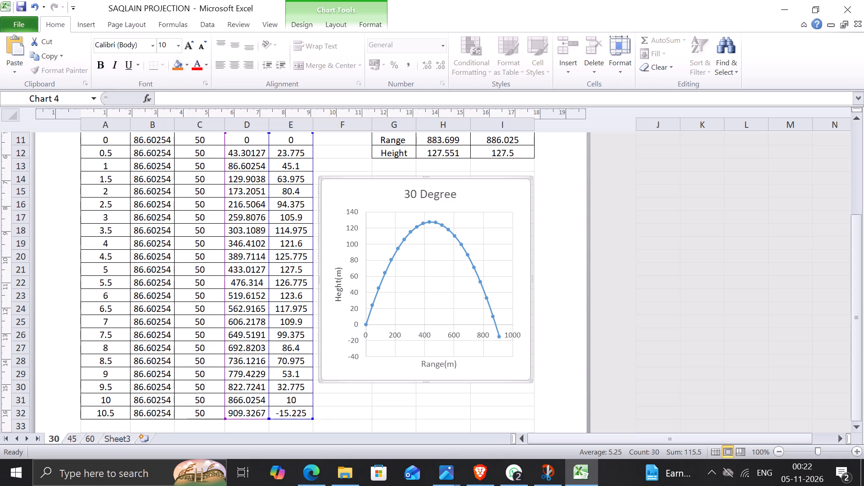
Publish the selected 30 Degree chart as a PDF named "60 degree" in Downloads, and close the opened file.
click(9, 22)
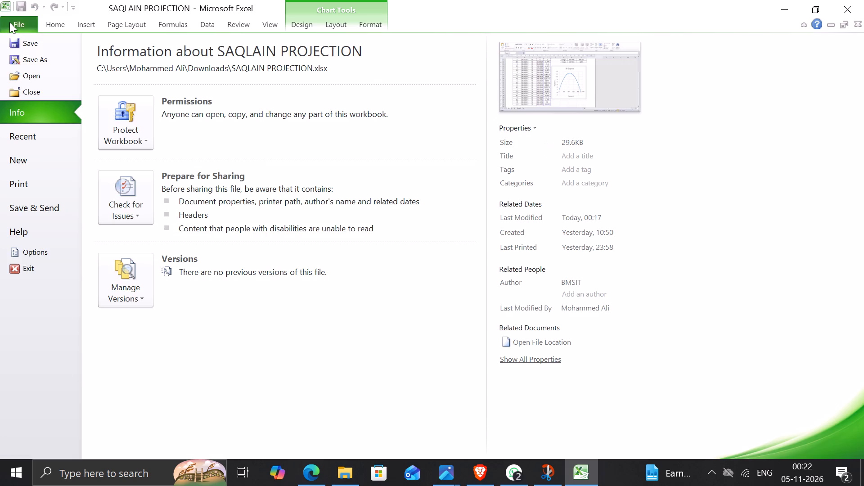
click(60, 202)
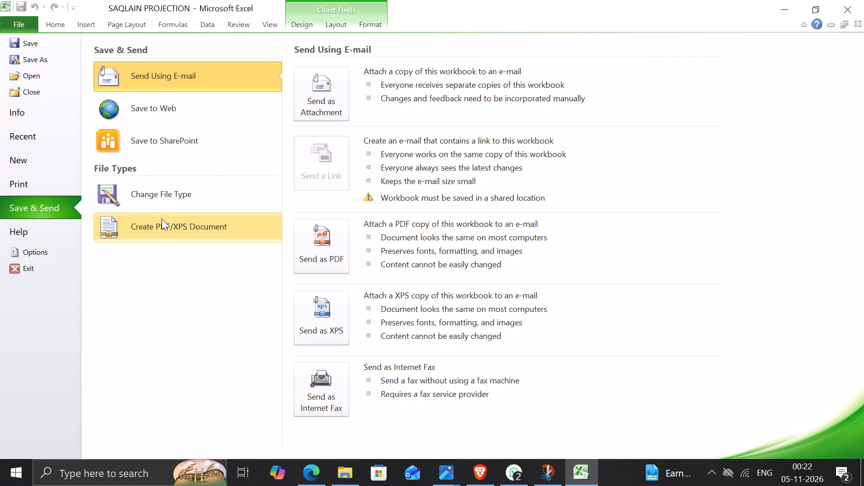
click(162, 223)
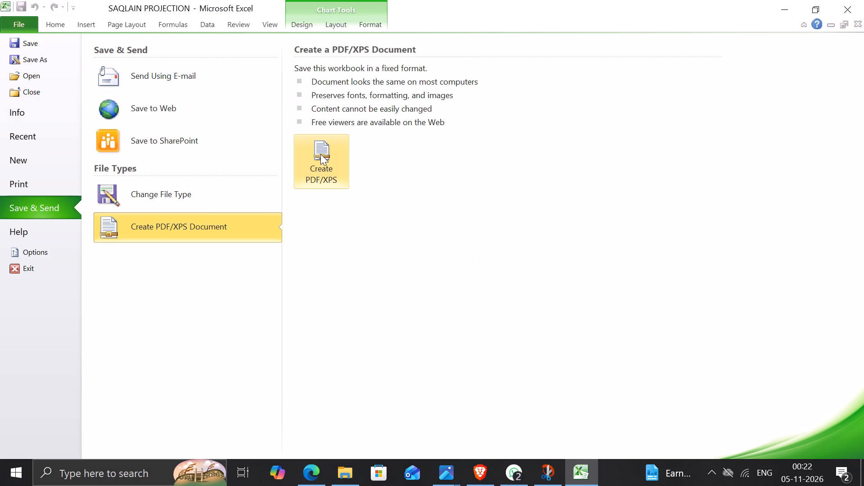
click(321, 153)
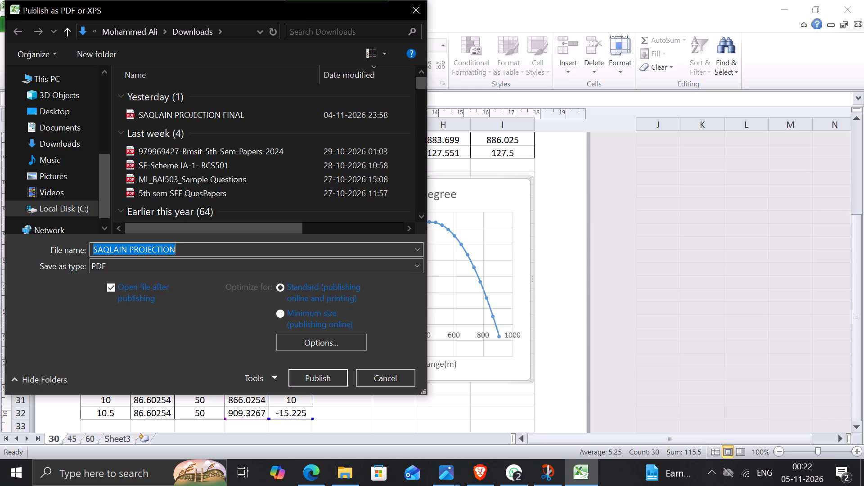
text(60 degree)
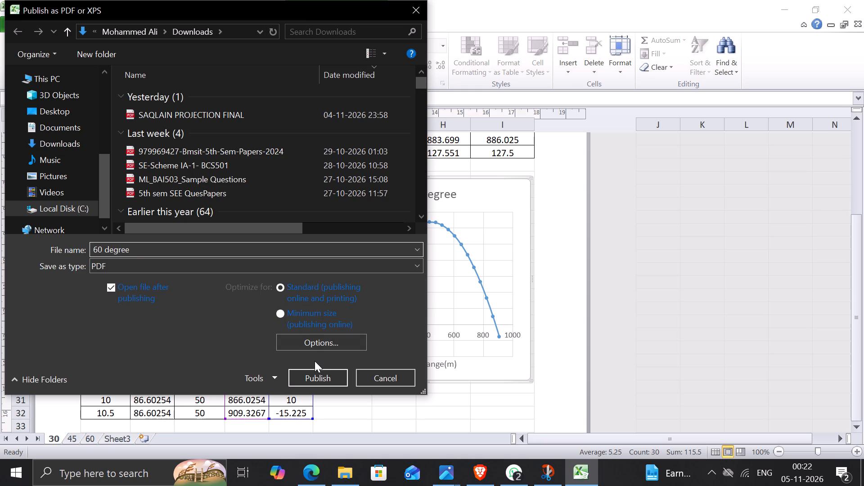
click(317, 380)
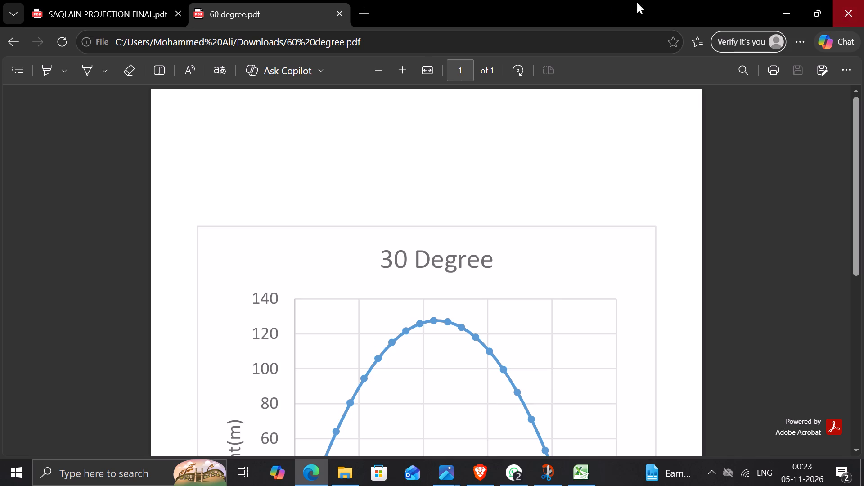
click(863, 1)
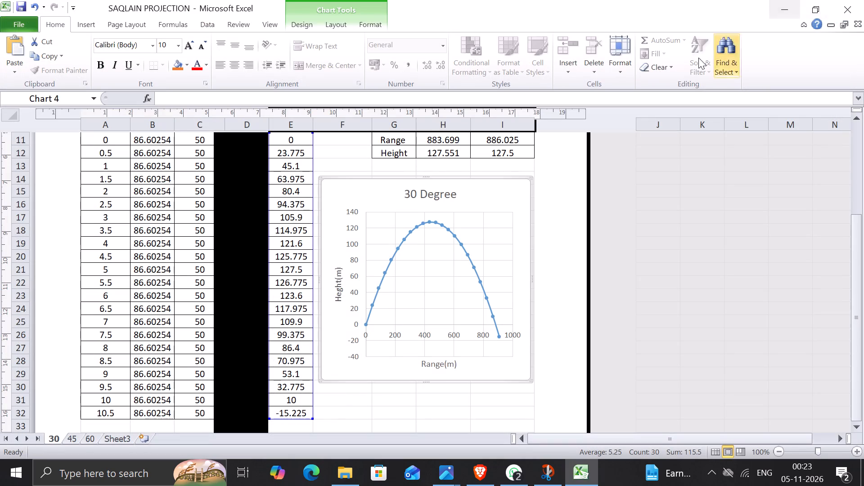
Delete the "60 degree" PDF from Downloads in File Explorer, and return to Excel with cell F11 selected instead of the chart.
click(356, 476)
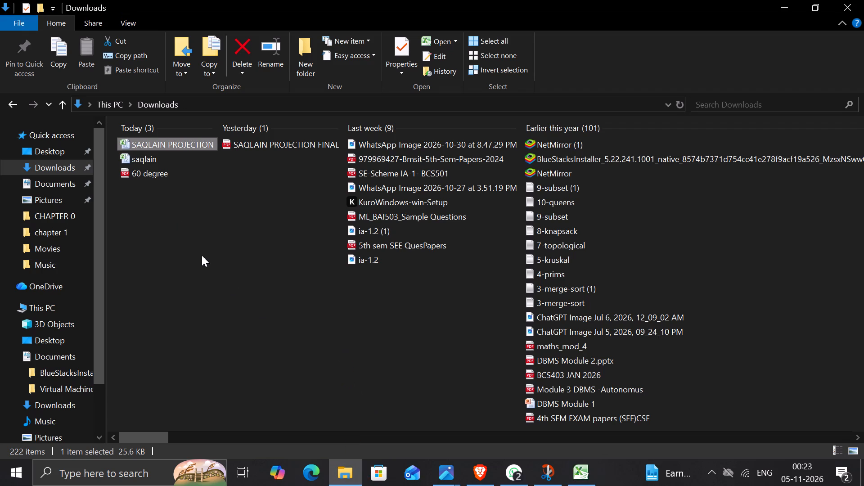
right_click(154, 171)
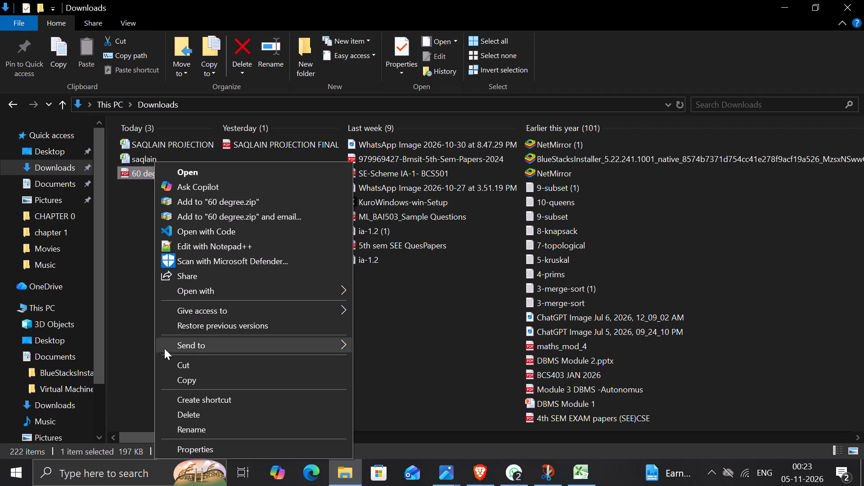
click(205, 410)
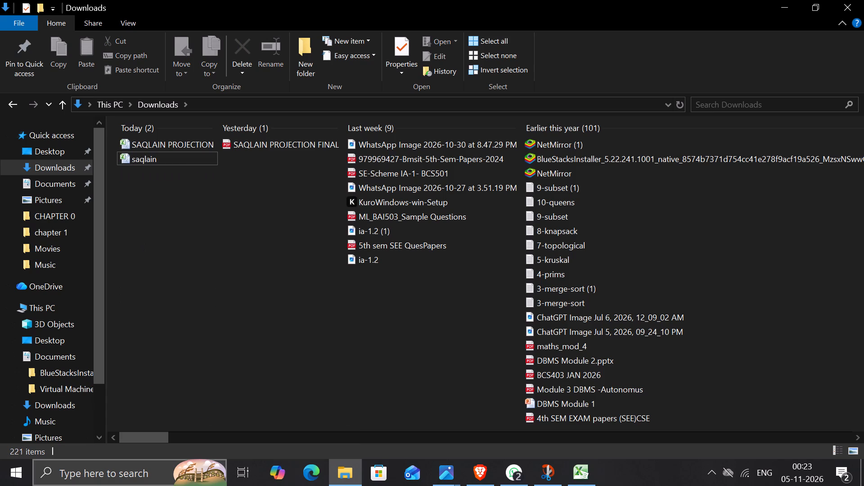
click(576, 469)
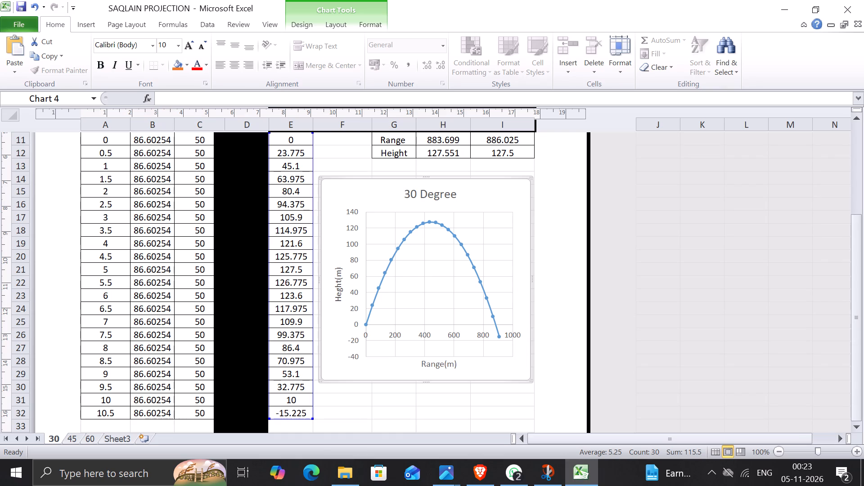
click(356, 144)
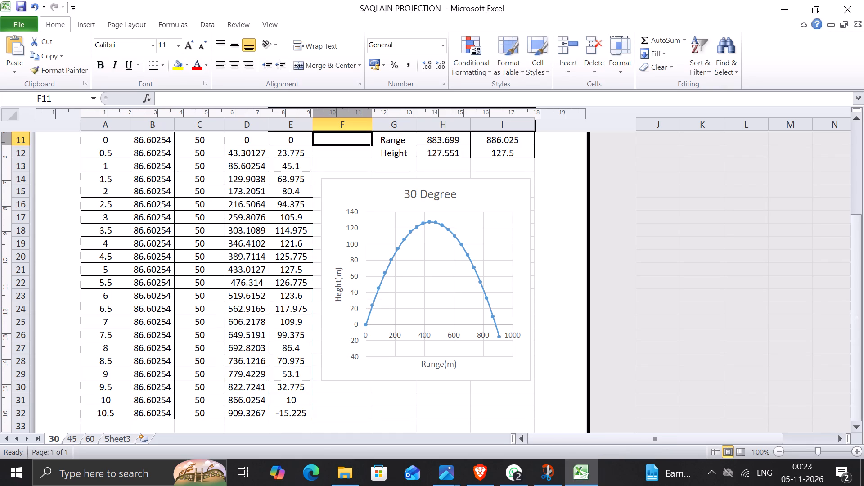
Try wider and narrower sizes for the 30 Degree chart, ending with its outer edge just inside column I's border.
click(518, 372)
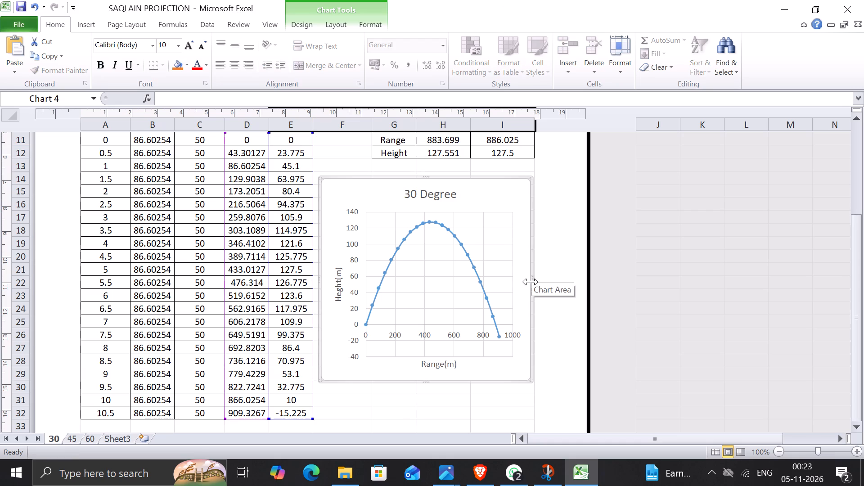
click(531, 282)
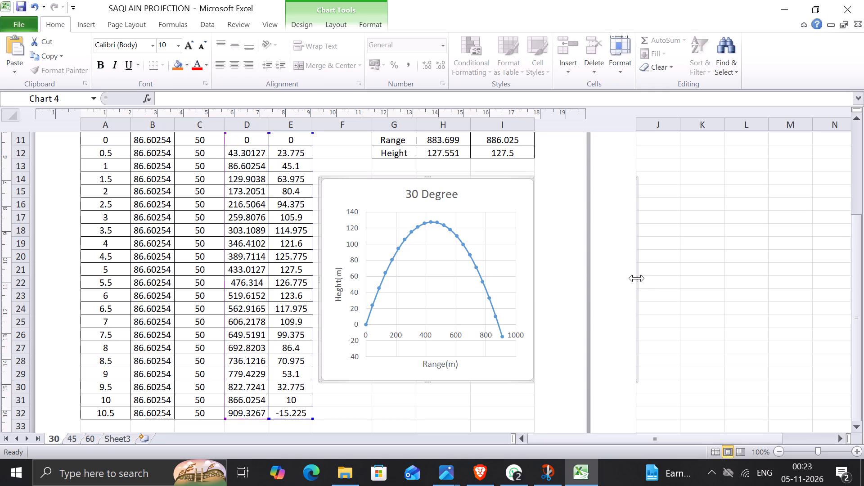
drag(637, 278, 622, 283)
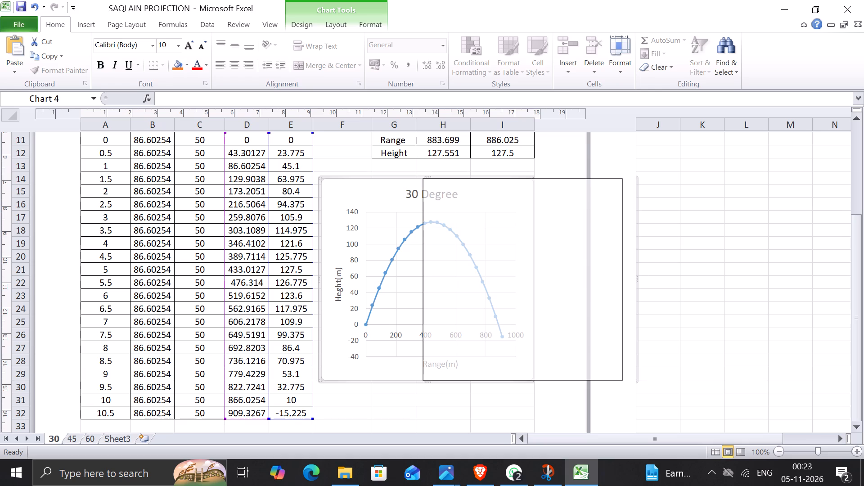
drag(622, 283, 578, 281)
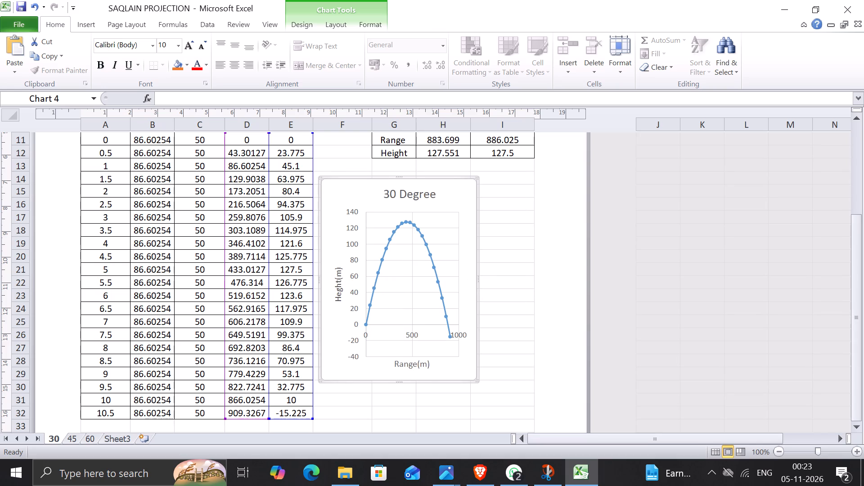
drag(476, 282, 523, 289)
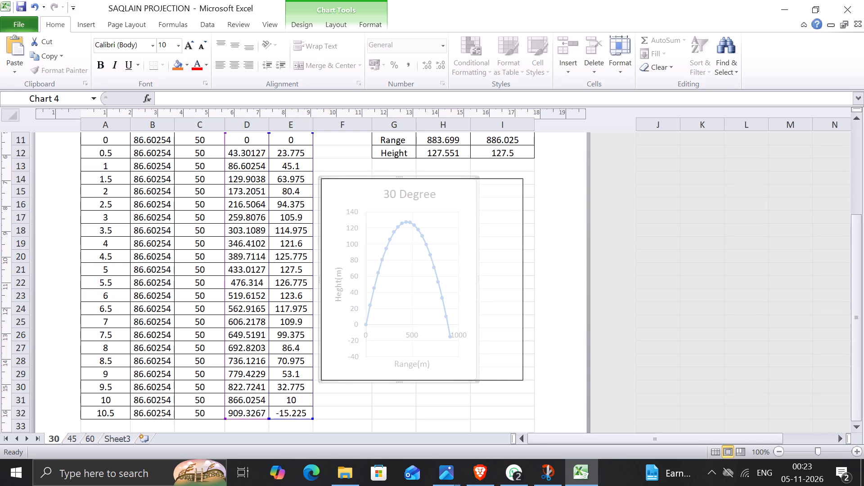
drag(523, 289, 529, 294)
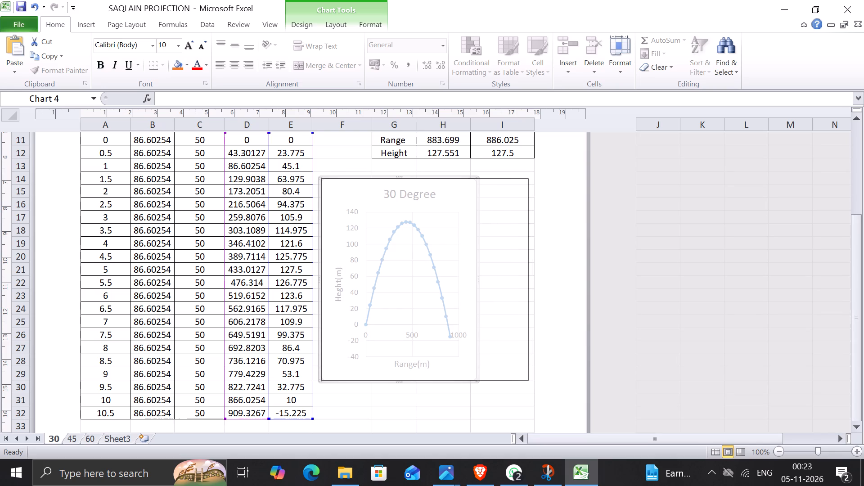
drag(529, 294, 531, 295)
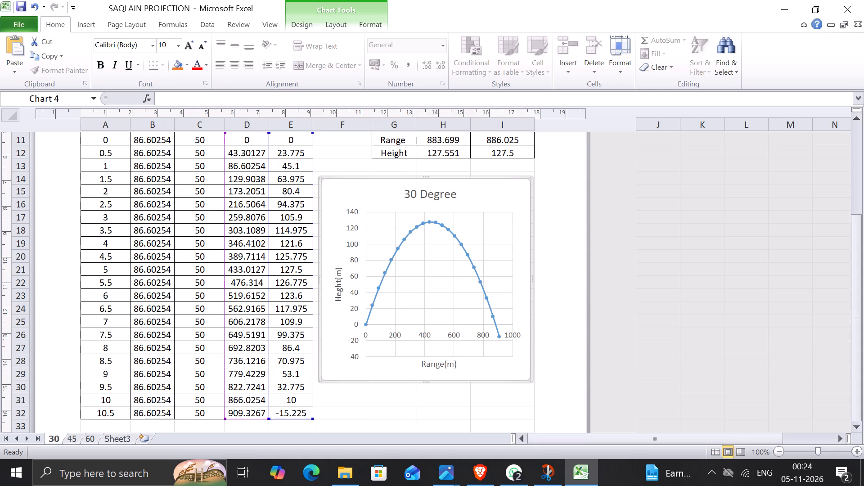
Extend the 30 Degree chart slightly toward column E, leaving a narrow gap beside the table, and select cell F12 instead of the chart.
click(336, 214)
click(321, 282)
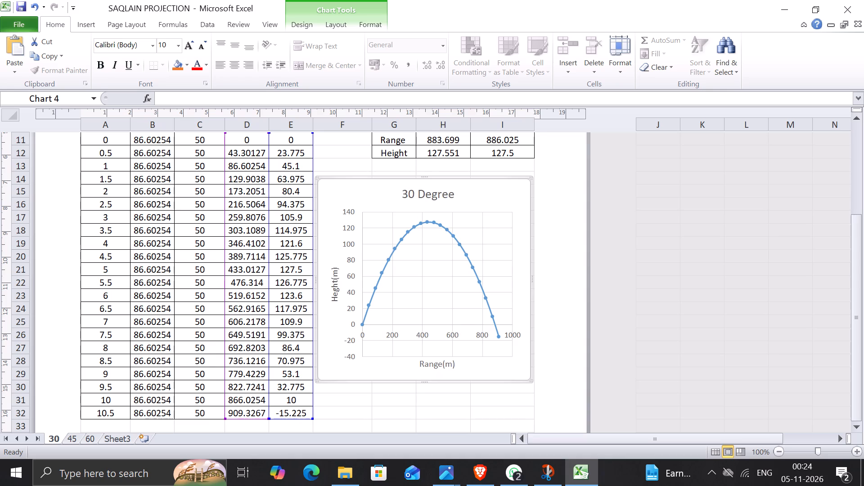
click(576, 184)
click(357, 156)
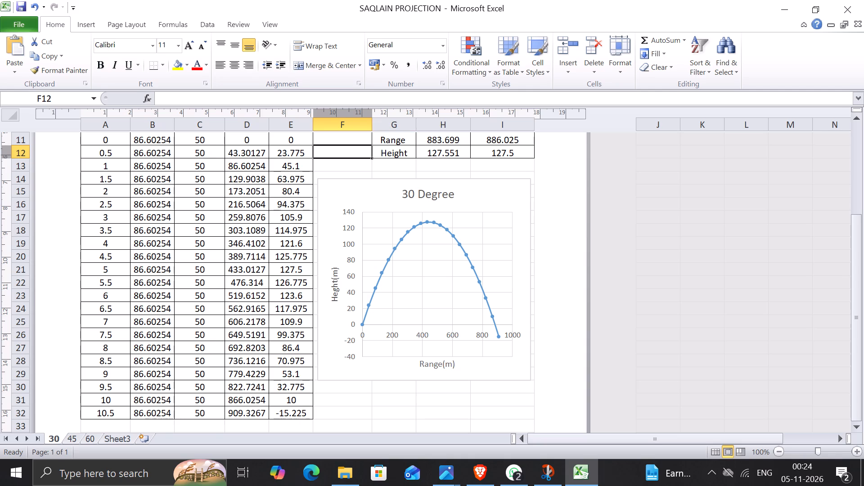
Review the 30-degree worksheet from its heading rows down through the data table, results table and chart.
key(Up)
key(Up)
key(Up)
key(Up)
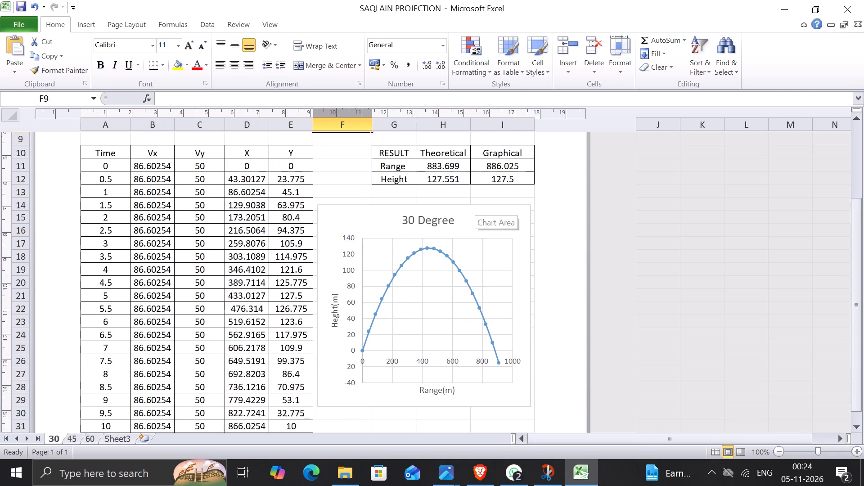
key(Up)
key(Up)
key(Up)
key(Up)
key(Up)
key(Up)
key(Up)
key(Up)
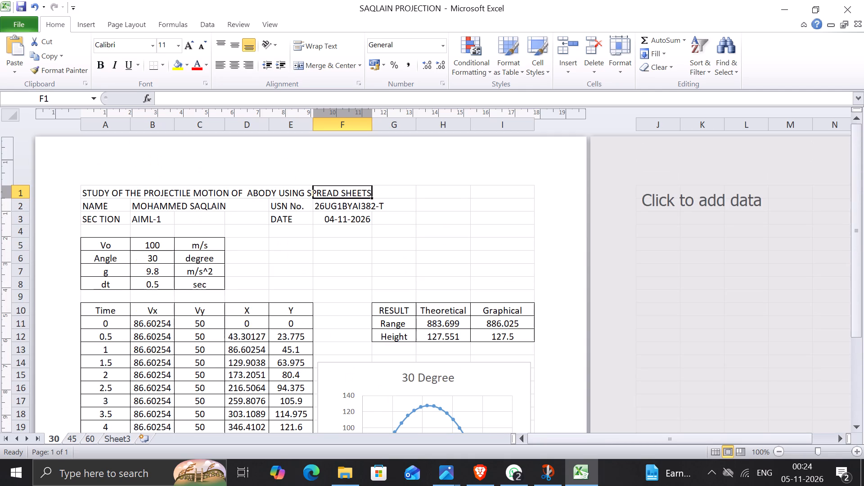
key(Down)
key(Down)
key(Down)
key(Down)
key(Down)
key(Down)
key(Down)
key(Down)
key(Down)
key(Down)
key(Down)
key(Down)
key(Down)
key(Down)
key(Down)
key(Down)
key(Down)
key(Down)
key(Down)
key(Down)
key(Down)
key(Down)
key(Down)
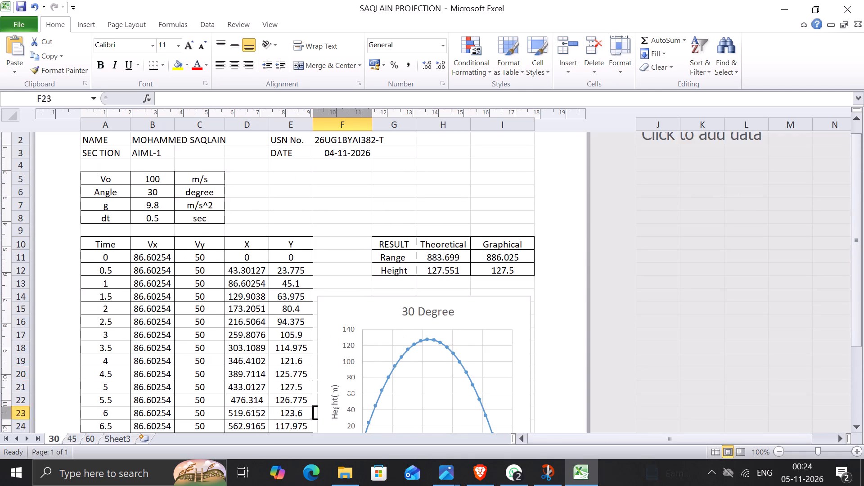
key(Up)
key(Up)
key(Up)
key(Up)
key(Up)
key(Up)
key(Up)
key(Up)
key(Up)
key(Up)
key(Up)
key(Up)
key(Up)
key(Up)
key(Up)
key(Up)
key(Up)
key(Up)
key(Up)
key(Up)
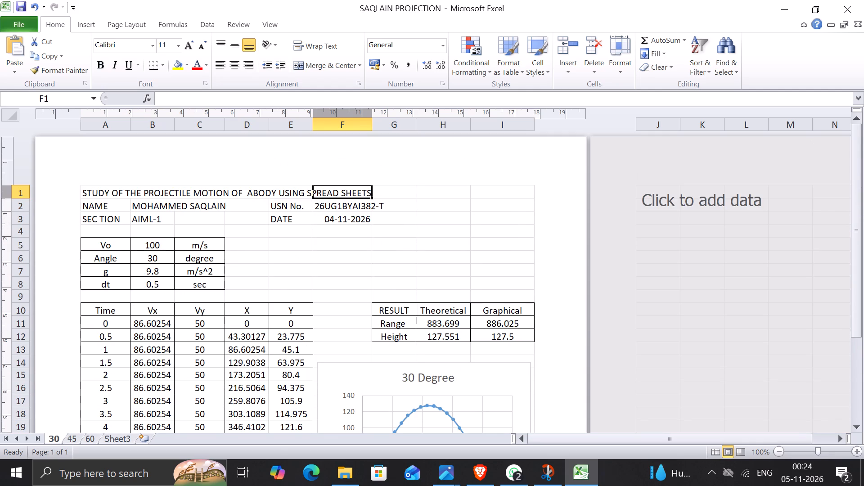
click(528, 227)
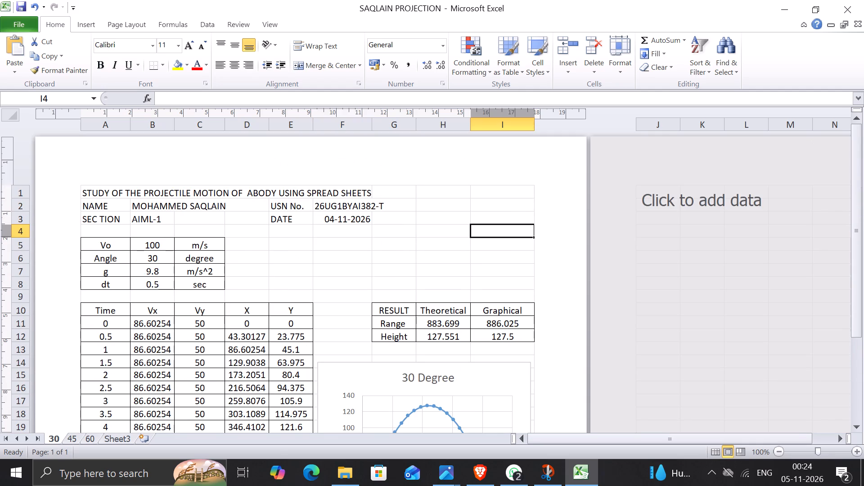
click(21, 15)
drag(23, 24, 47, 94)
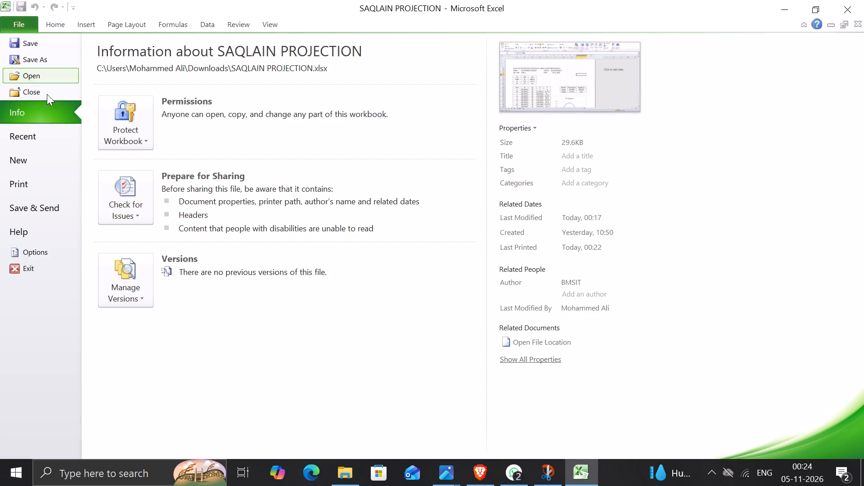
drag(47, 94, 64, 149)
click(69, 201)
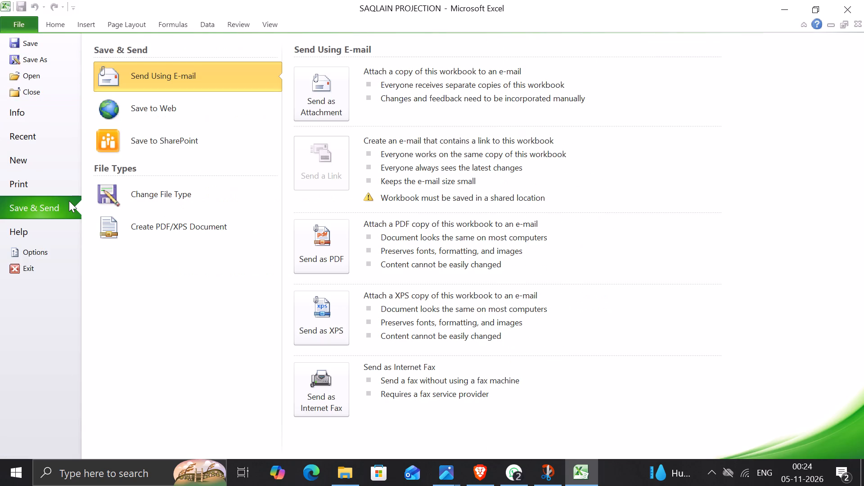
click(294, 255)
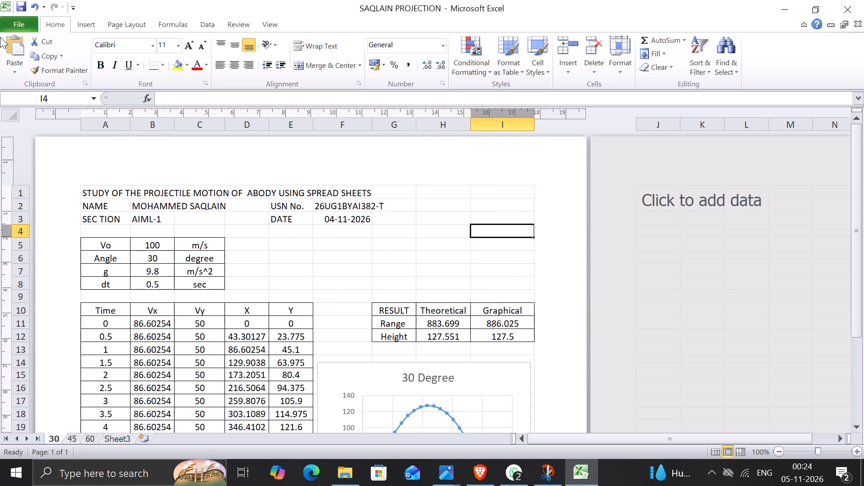
Start publishing the 30-degree worksheet as a PDF document in the Downloads folder.
click(21, 22)
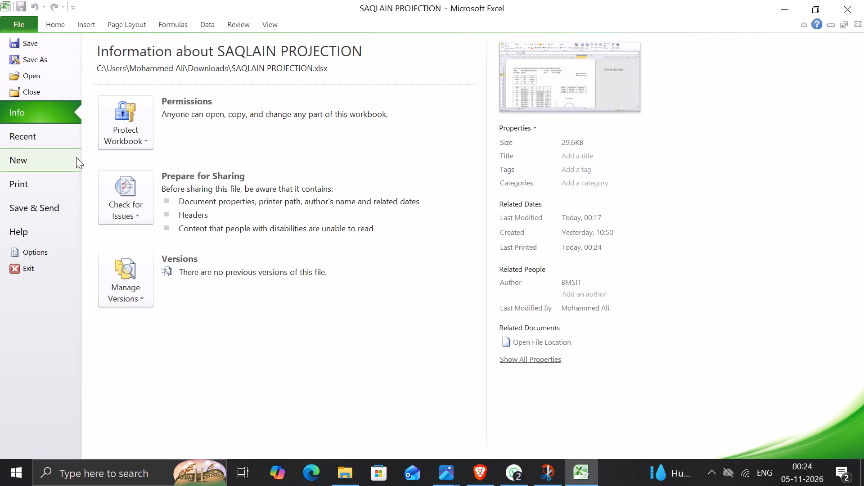
click(66, 206)
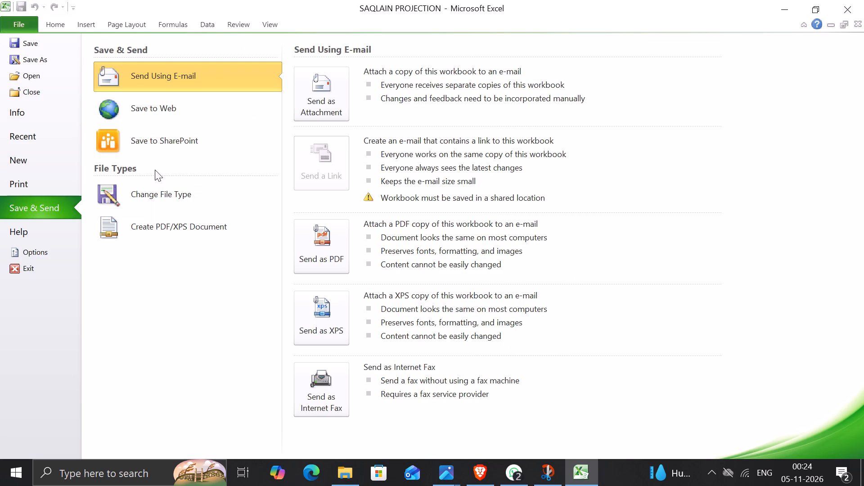
click(200, 223)
click(333, 145)
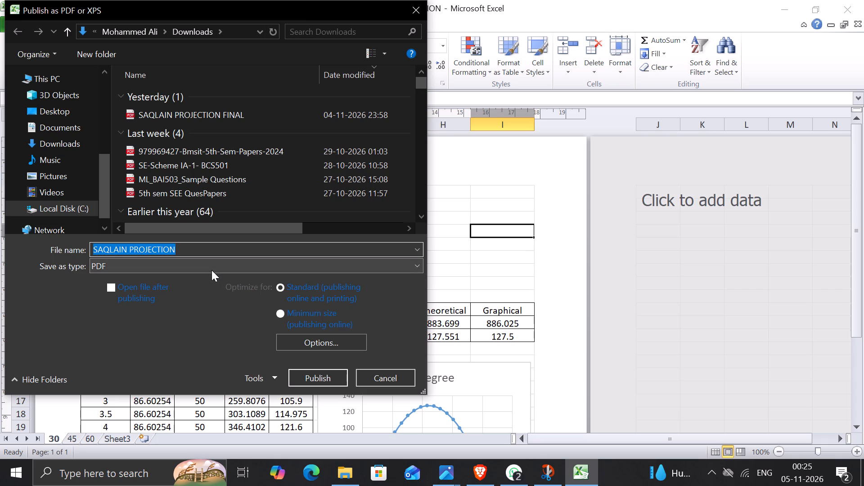
Publish the 30-degree worksheet as a PDF named "60 degree" in Downloads, and select cell F5 in the sheet.
text(60 degree)
key(Return)
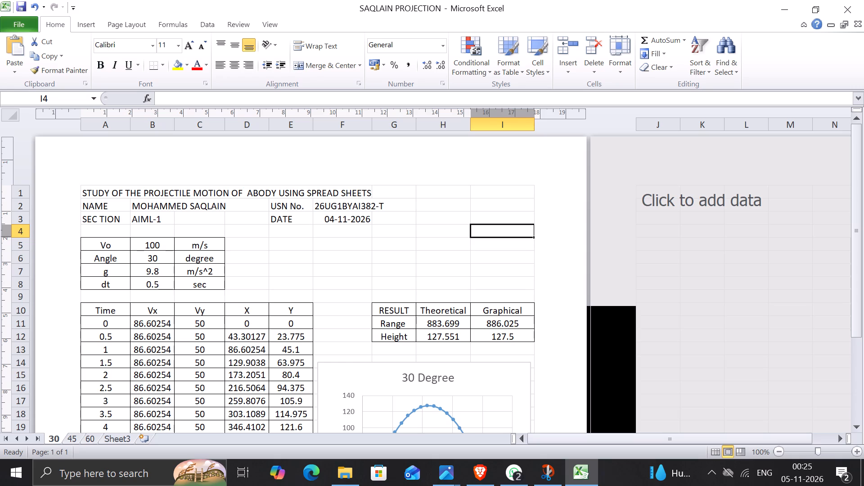
click(361, 248)
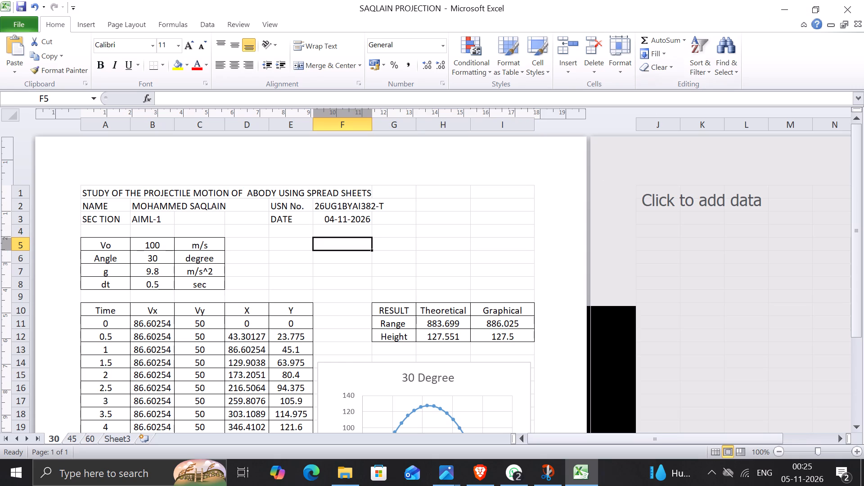
Open the "60 degree" PDF from Downloads, check the layout of its tables and chart, and close all its open copies.
click(791, 1)
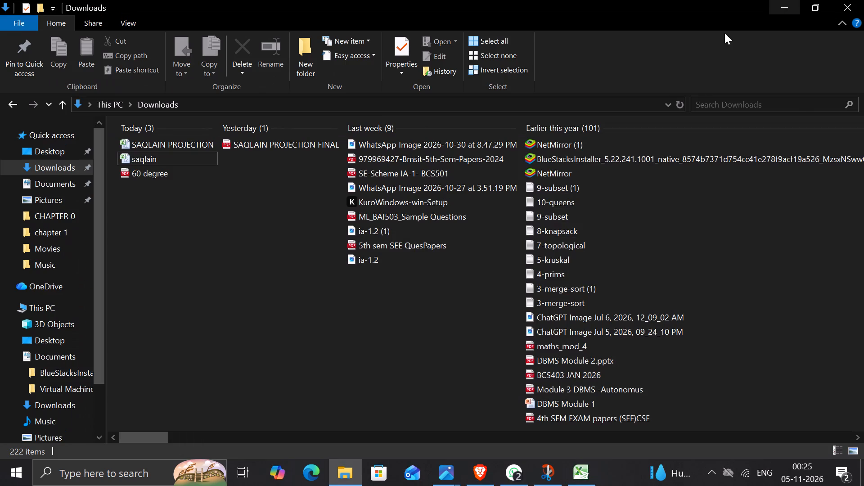
double_click(198, 174)
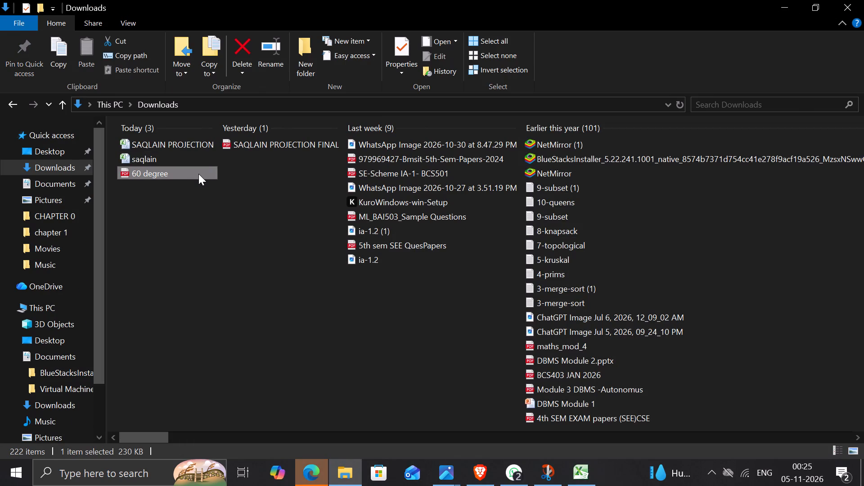
double_click(198, 174)
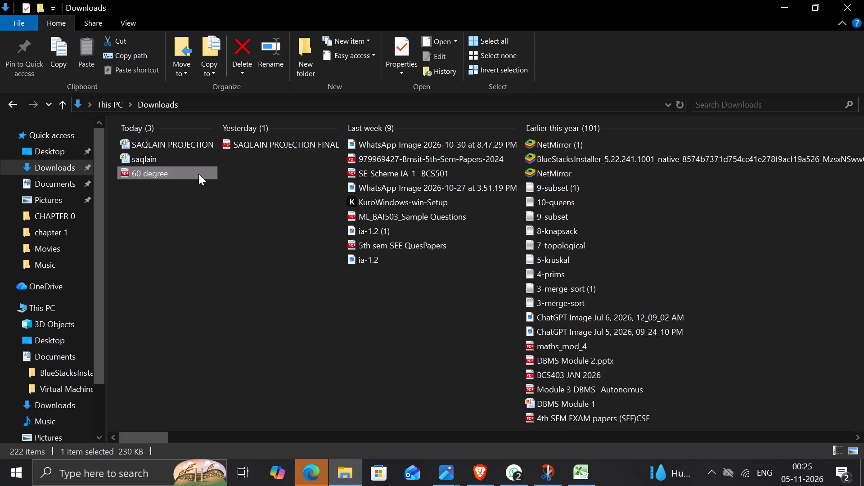
right_click(198, 174)
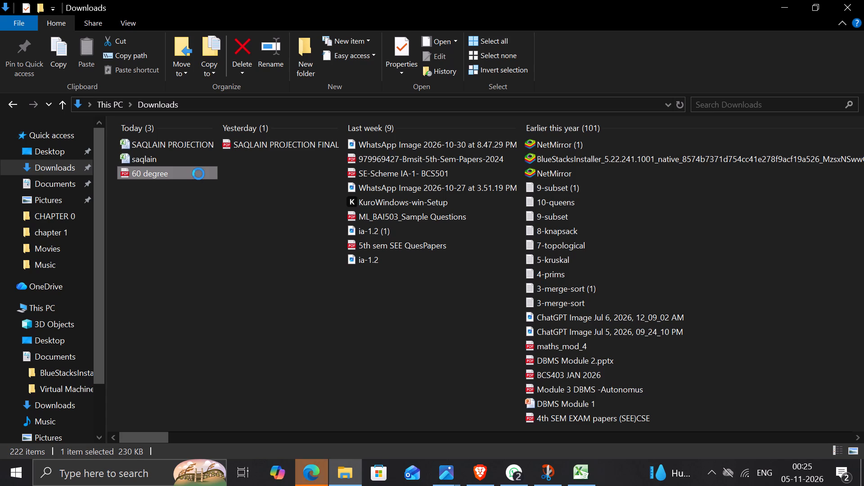
click(222, 167)
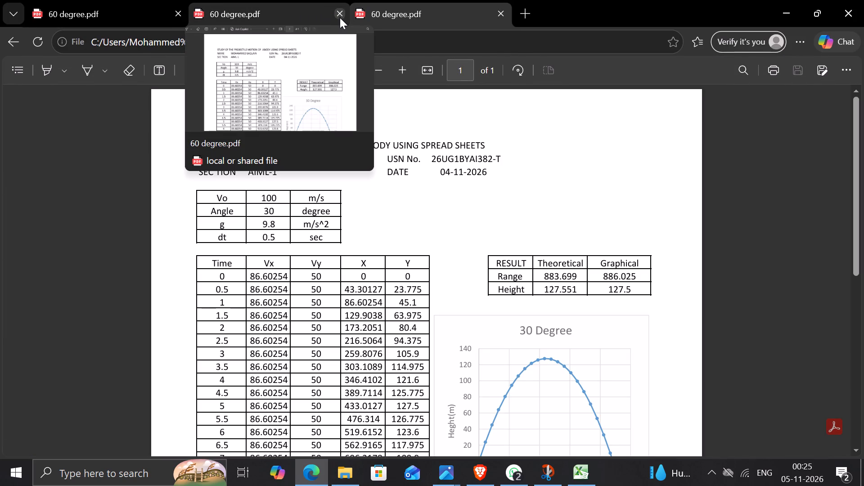
click(340, 16)
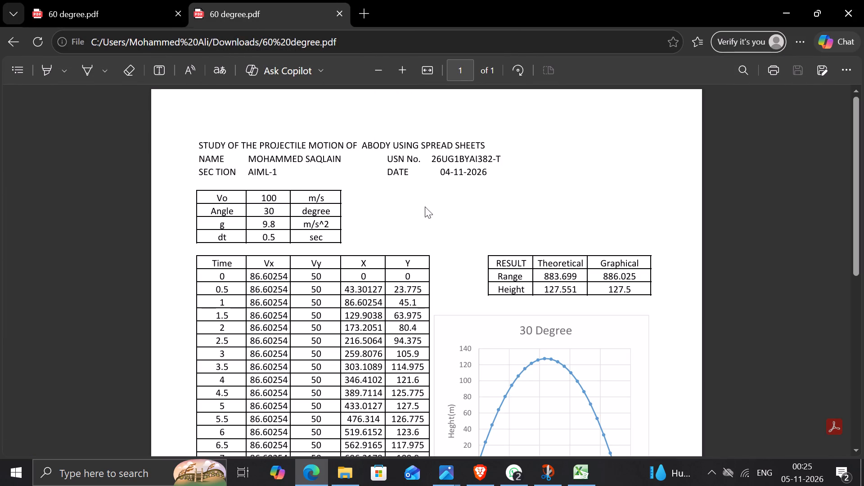
drag(855, 248, 857, 317)
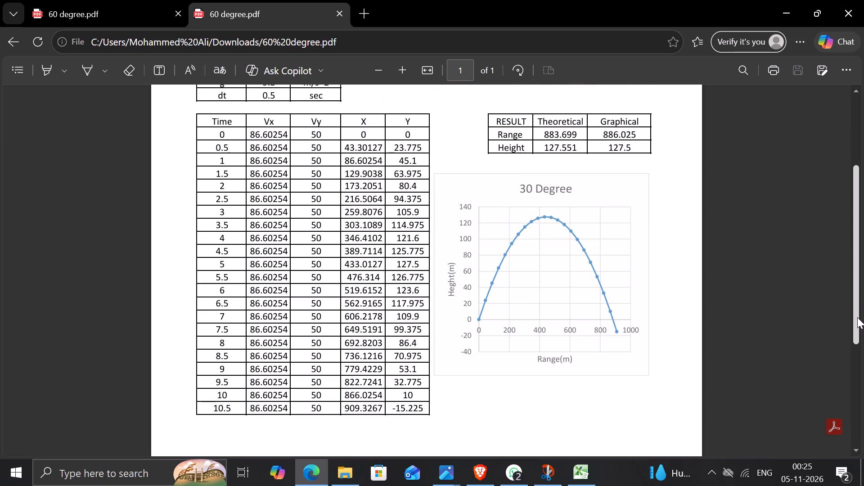
drag(857, 317, 843, 204)
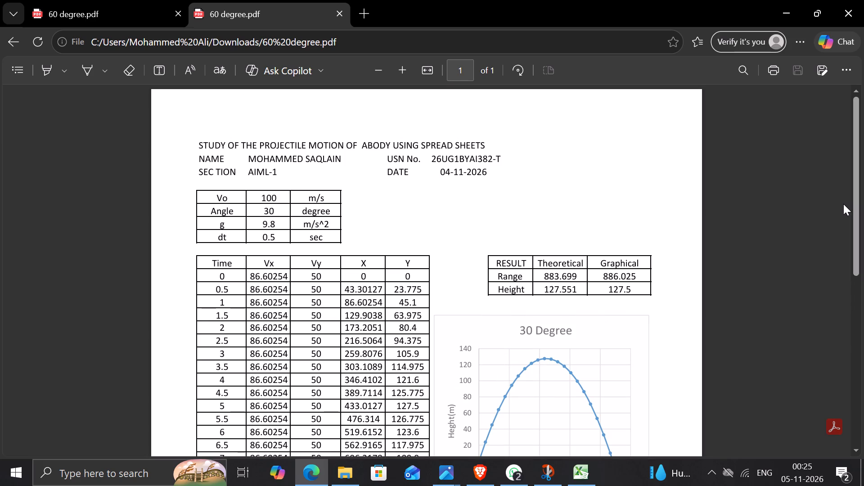
drag(843, 204, 843, 233)
drag(843, 233, 840, 277)
drag(857, 265, 857, 301)
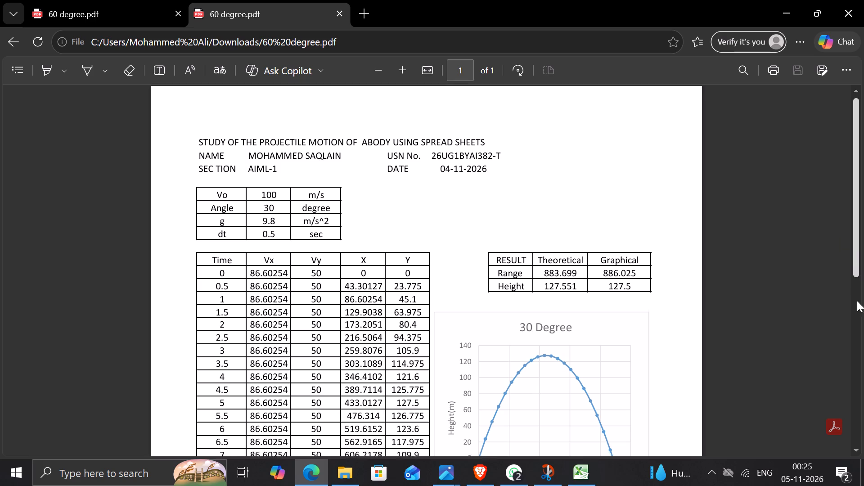
drag(857, 301, 772, 304)
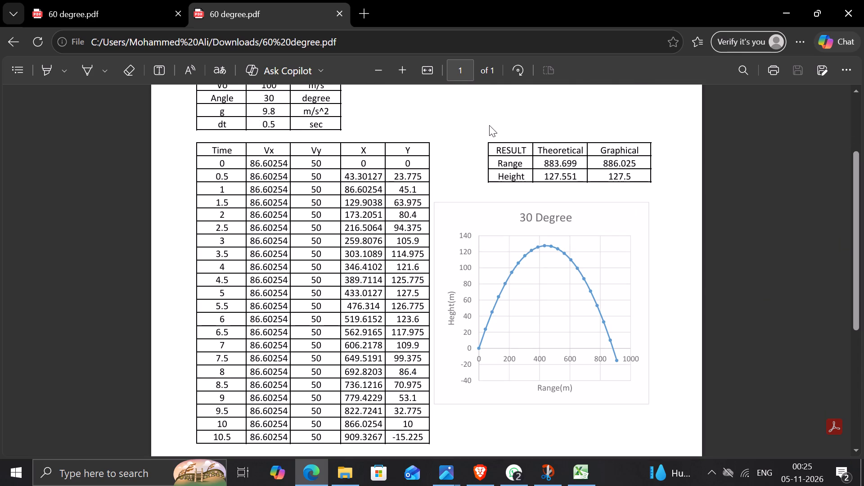
click(180, 14)
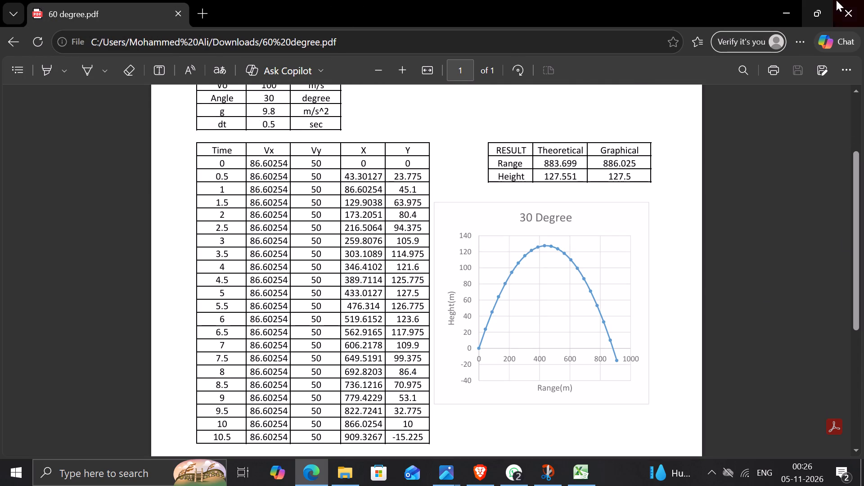
click(844, 7)
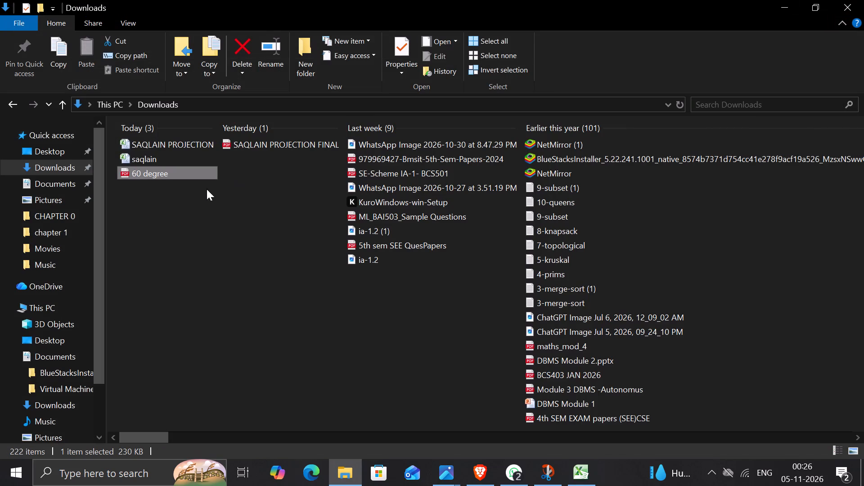
Return to Excel, look at the 45 worksheet's table and chart layout, and go back to the 30 worksheet.
click(789, 11)
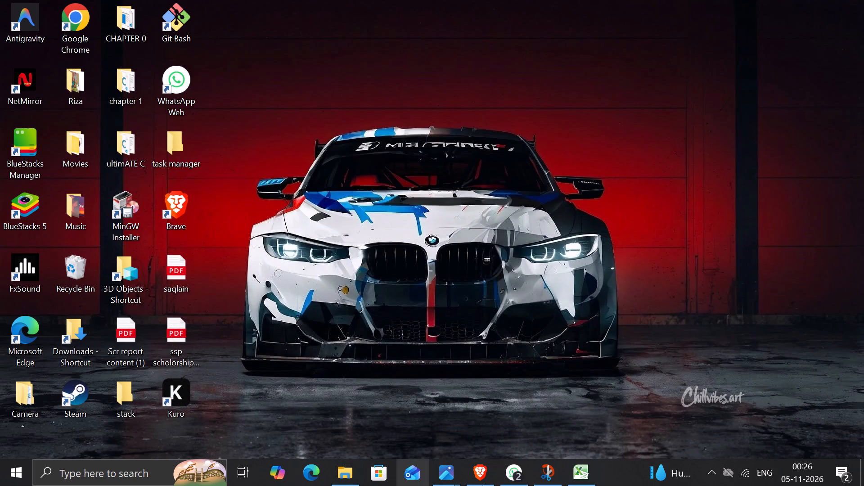
click(565, 483)
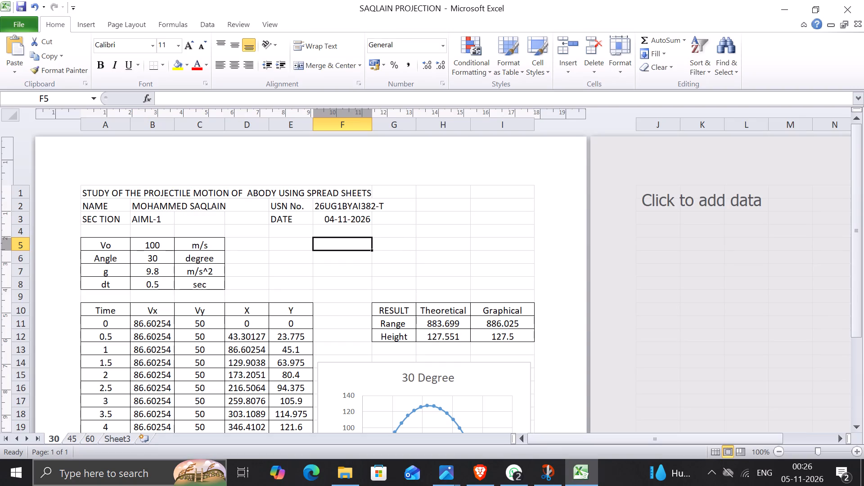
click(79, 439)
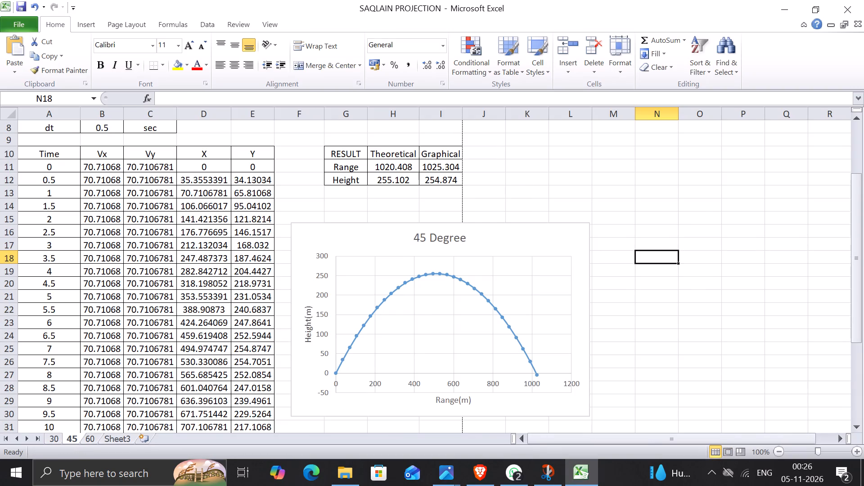
click(57, 442)
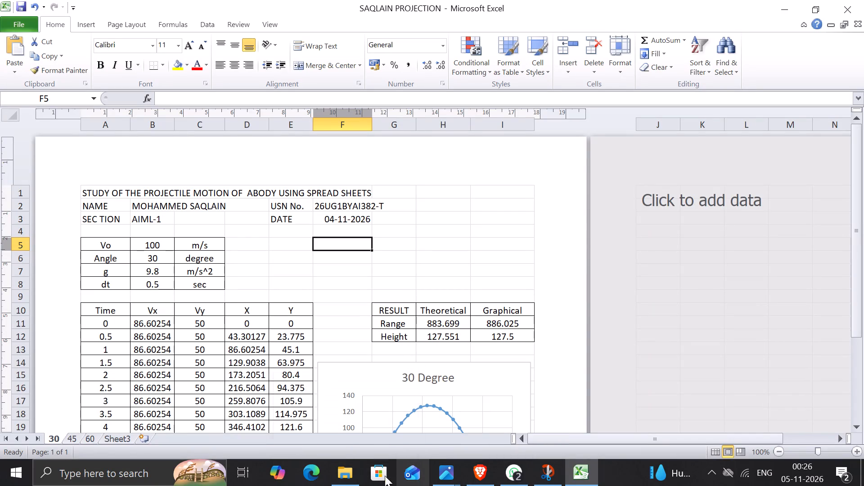
Switch to the Downloads folder and rename the "60 degree" PDF as "30 degree".
click(351, 483)
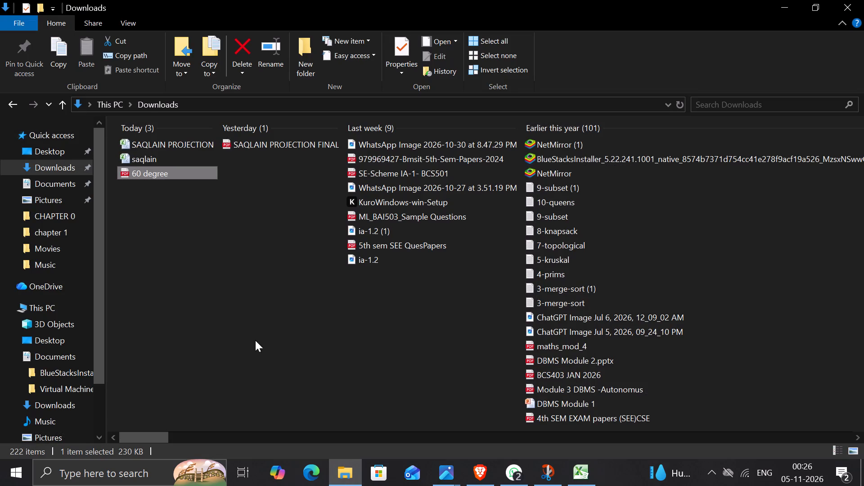
double_click(166, 171)
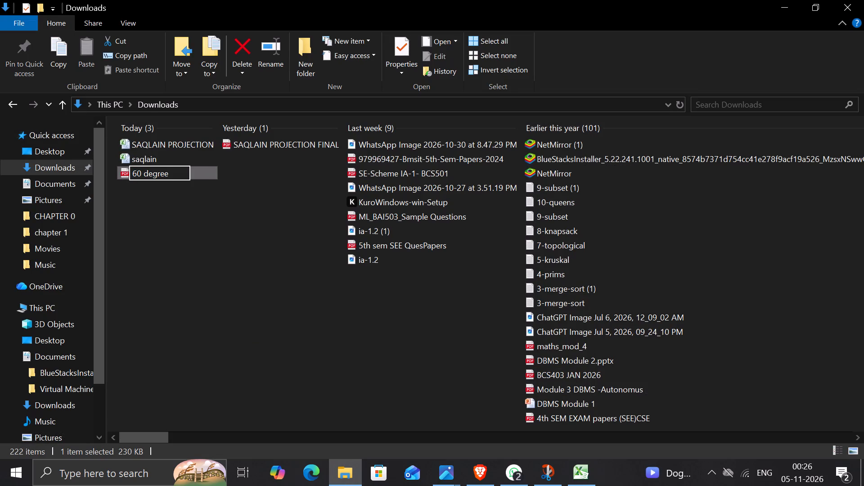
click(135, 174)
key(BackSpace)
key(3)
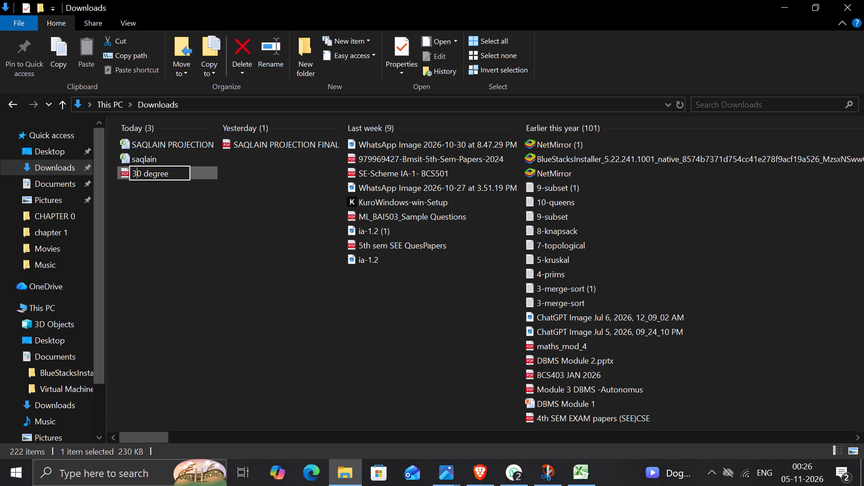
click(213, 171)
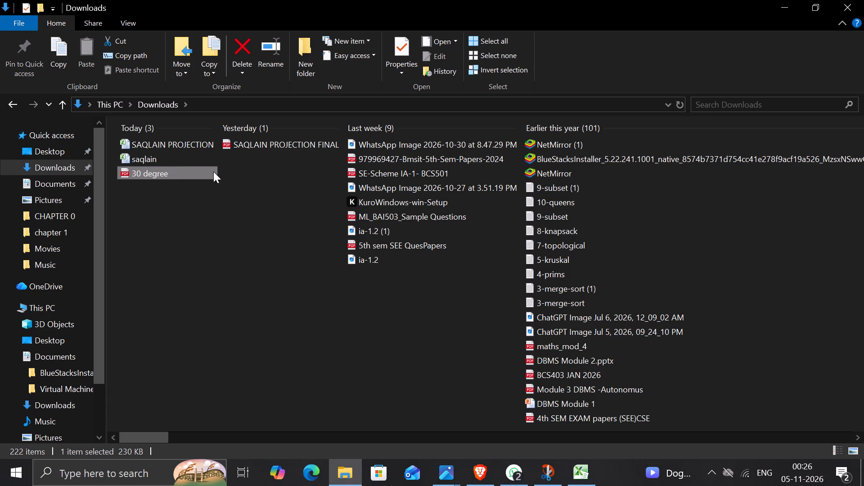
Open the "30 degree" PDF, check its tables and chart down to the end of the page, and close it.
double_click(175, 175)
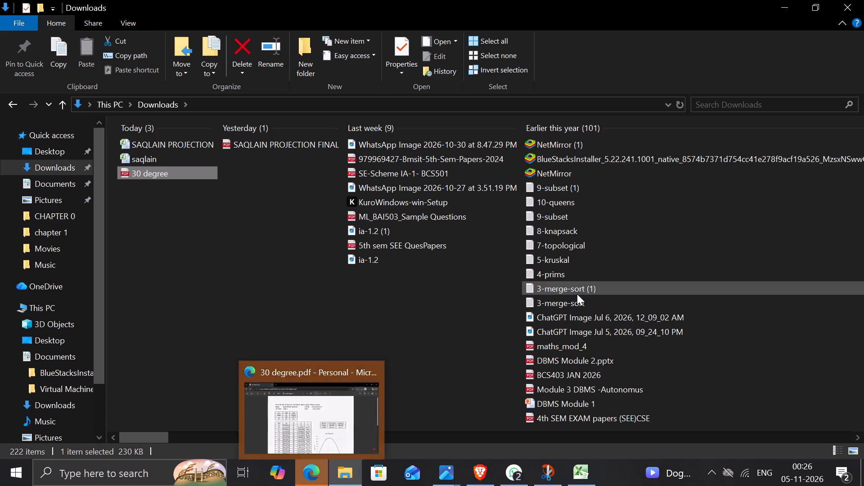
click(324, 463)
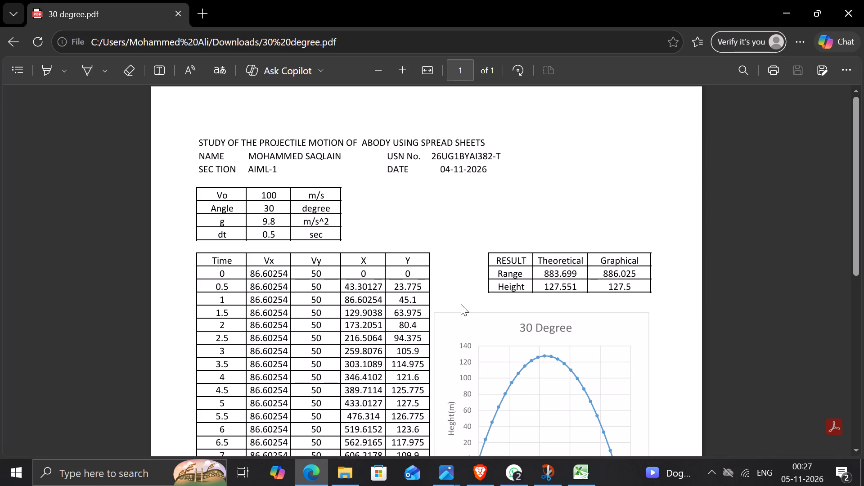
key(Down)
key(Down)
key(Down)
key(Down)
key(Down)
key(Down)
key(Down)
key(Down)
key(Down)
key(Down)
key(Down)
key(Down)
key(Down)
key(Down)
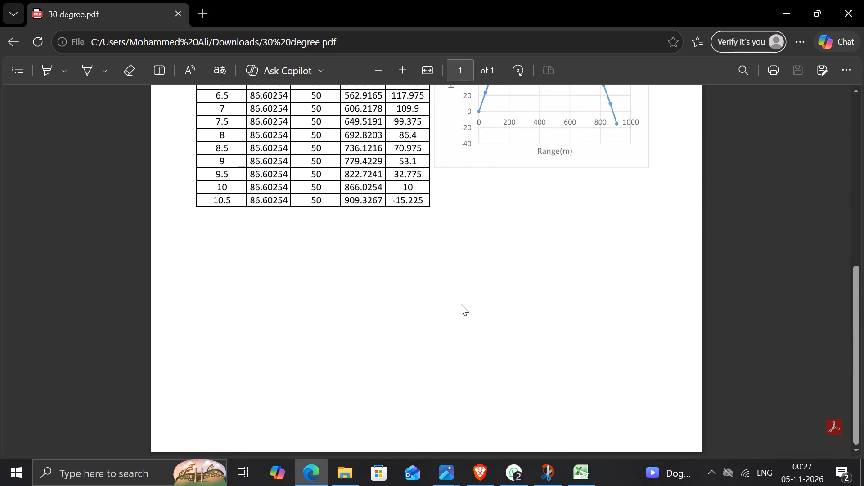
click(859, 0)
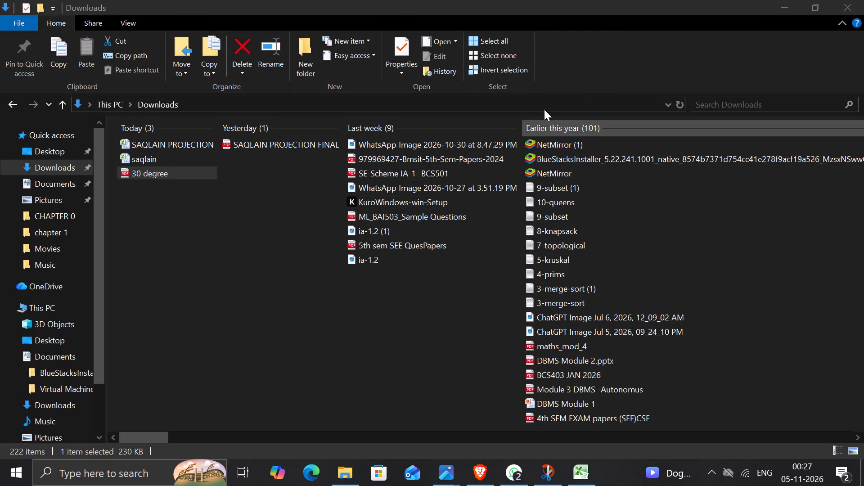
Return to Excel and show the 45 worksheet in Page Layout view.
click(772, 0)
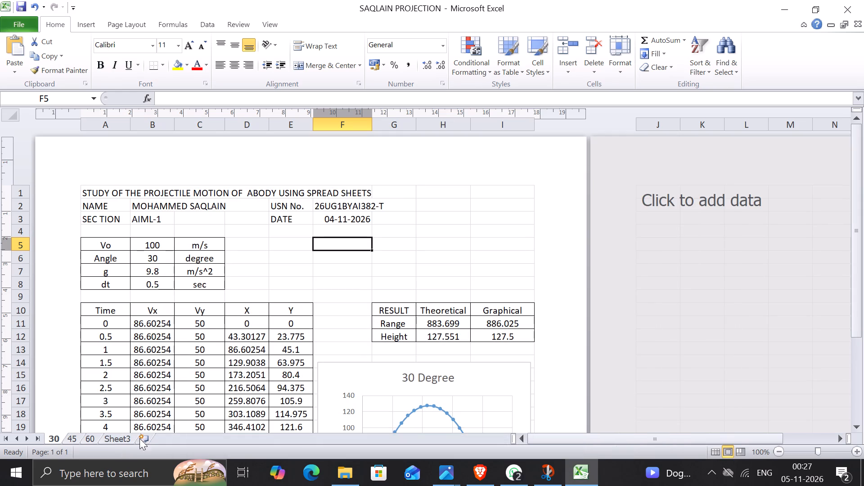
click(77, 438)
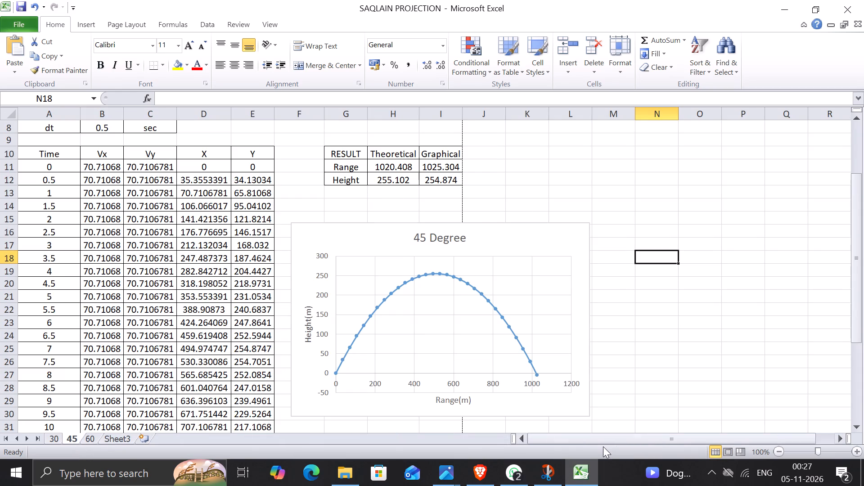
click(722, 450)
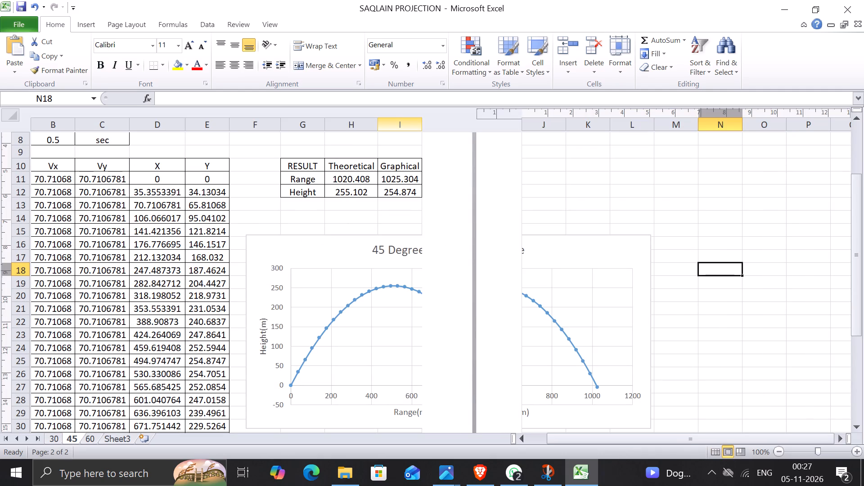
Adjust the widths of columns I and F on the 45 worksheet so the whole RESULT table fits on the first page.
drag(415, 129, 423, 125)
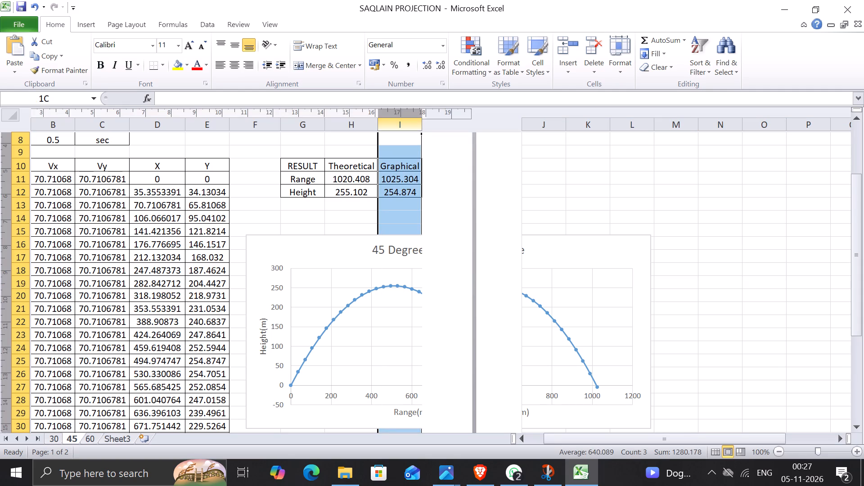
drag(423, 125, 423, 131)
click(423, 131)
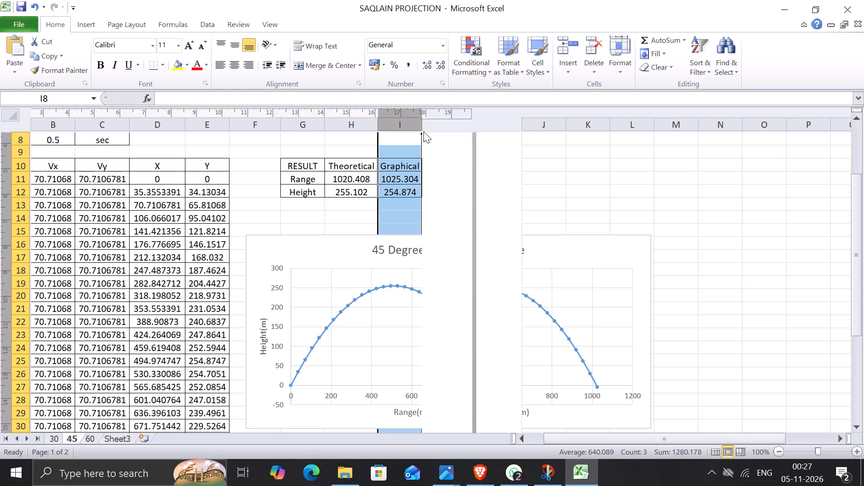
drag(421, 127, 438, 127)
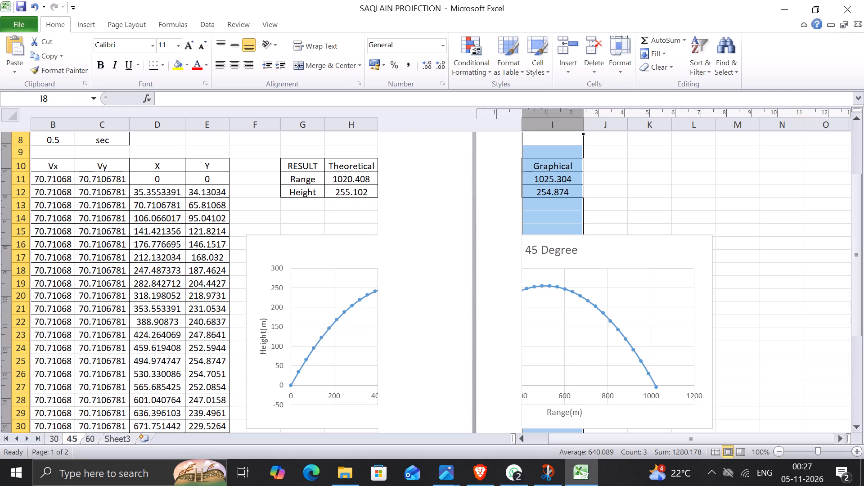
drag(585, 127, 576, 130)
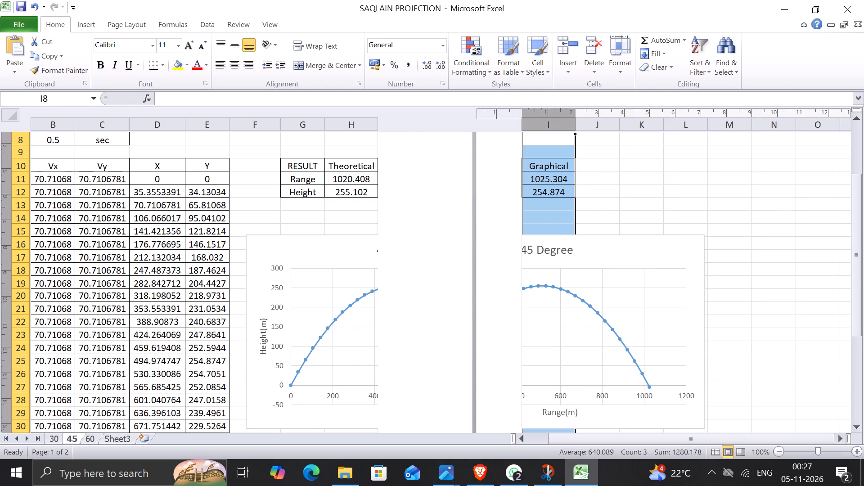
drag(576, 128, 545, 131)
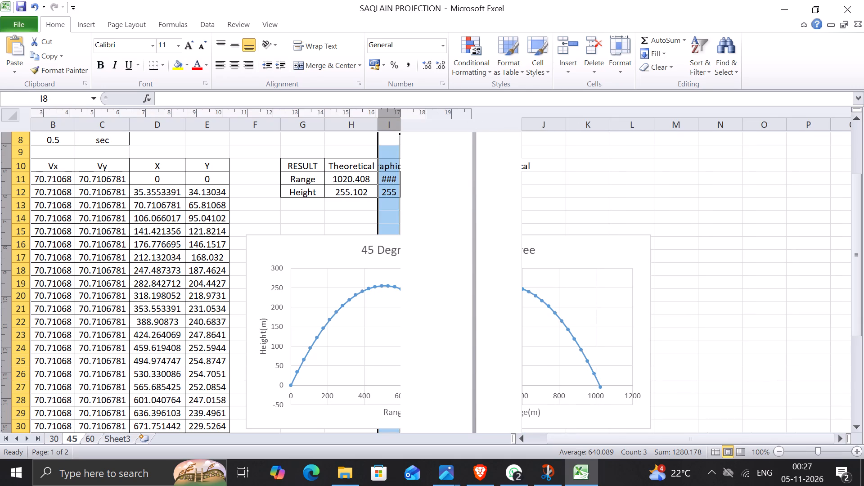
drag(400, 130, 430, 130)
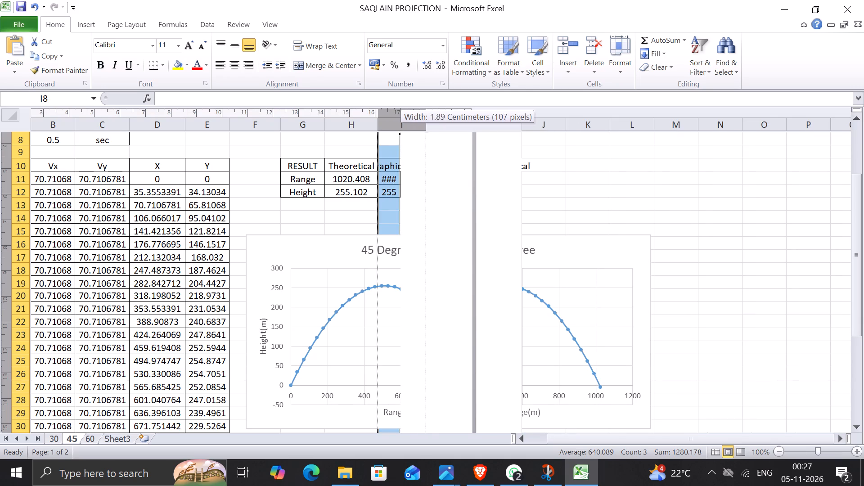
drag(430, 130, 437, 130)
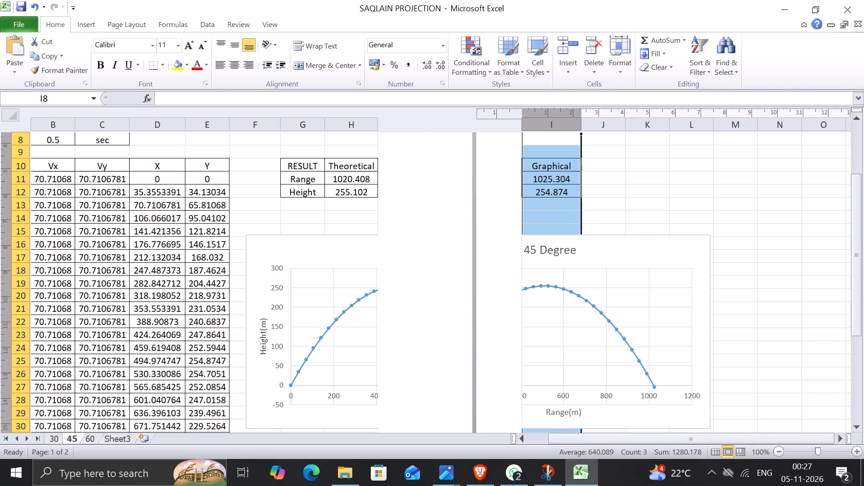
drag(581, 123, 573, 128)
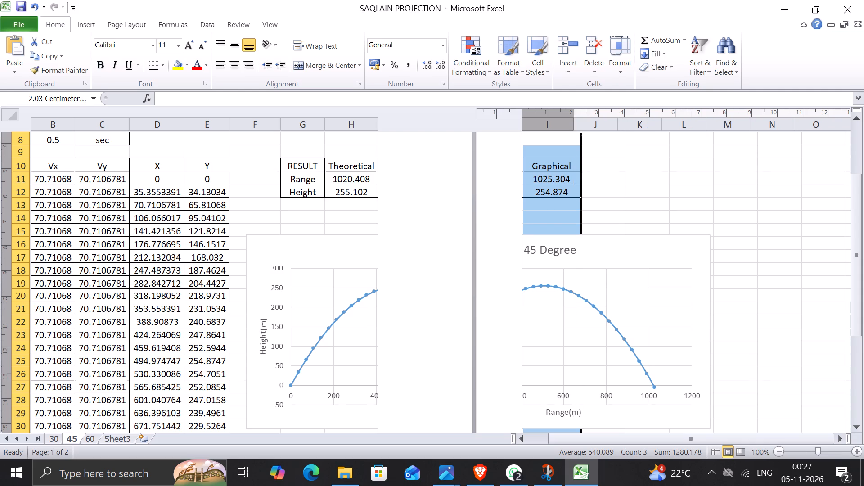
drag(569, 129, 568, 130)
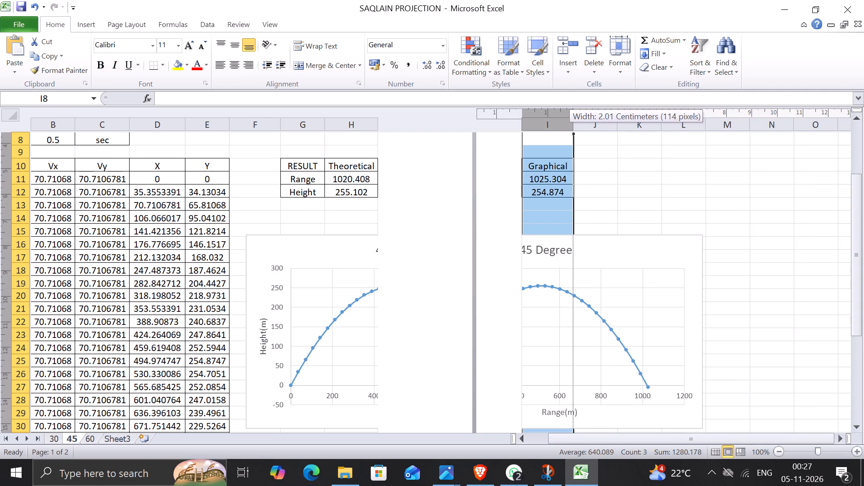
drag(568, 130, 565, 131)
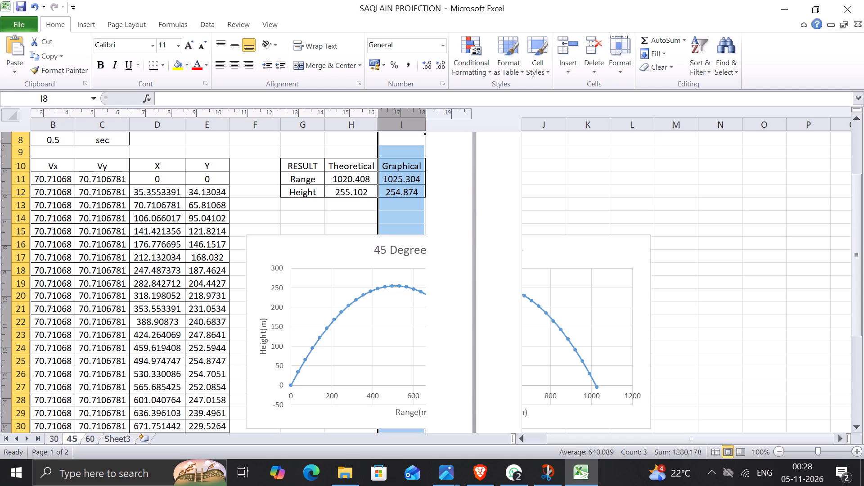
drag(280, 127, 286, 131)
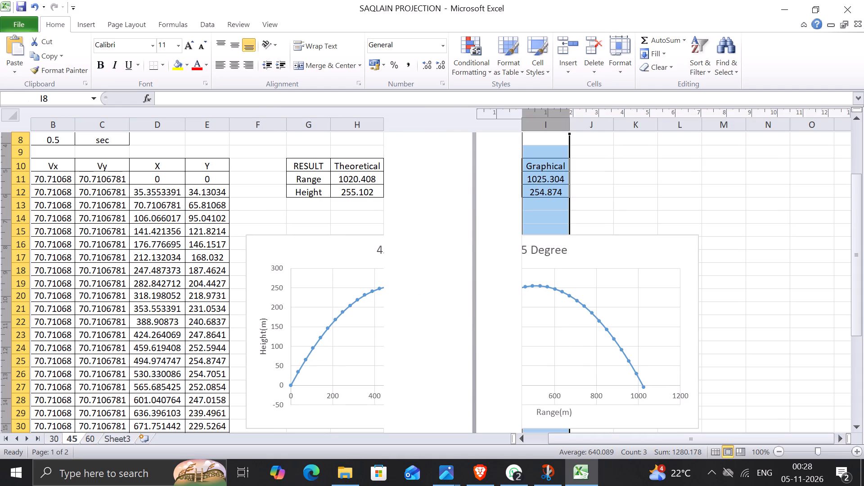
drag(287, 126, 280, 126)
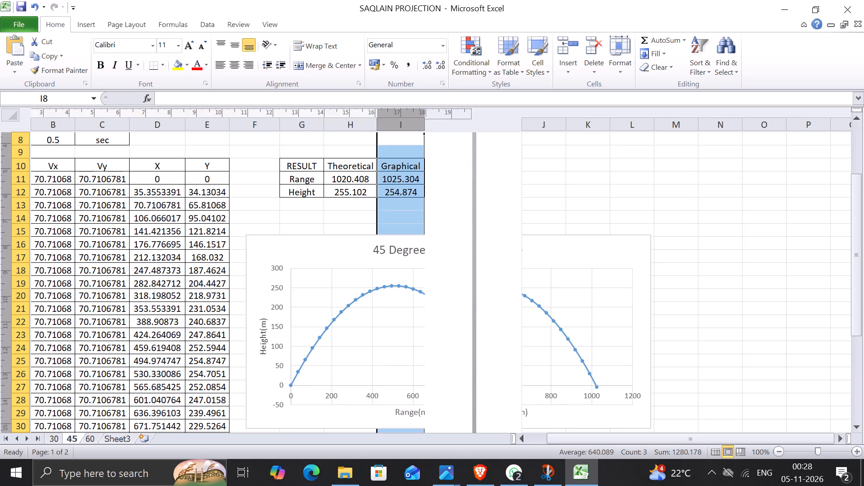
Resize the 45 Degree chart horizontally to span from the edge of the data table to the outer edge of column I.
click(649, 342)
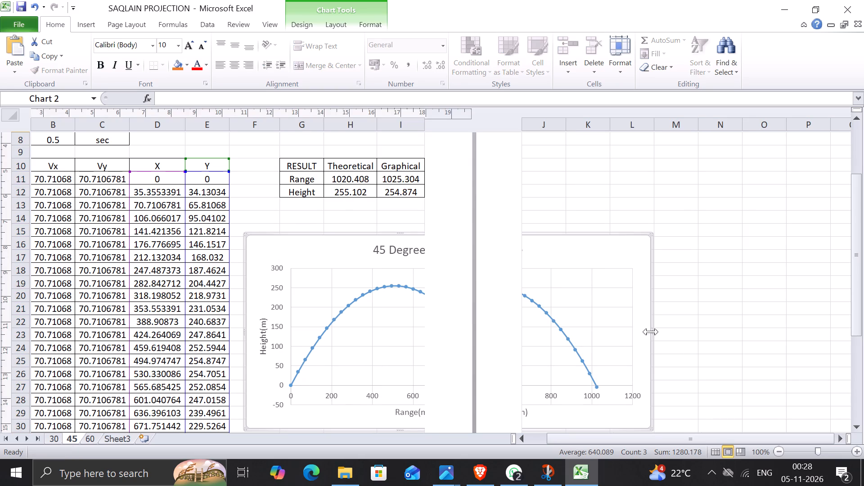
drag(650, 331, 649, 331)
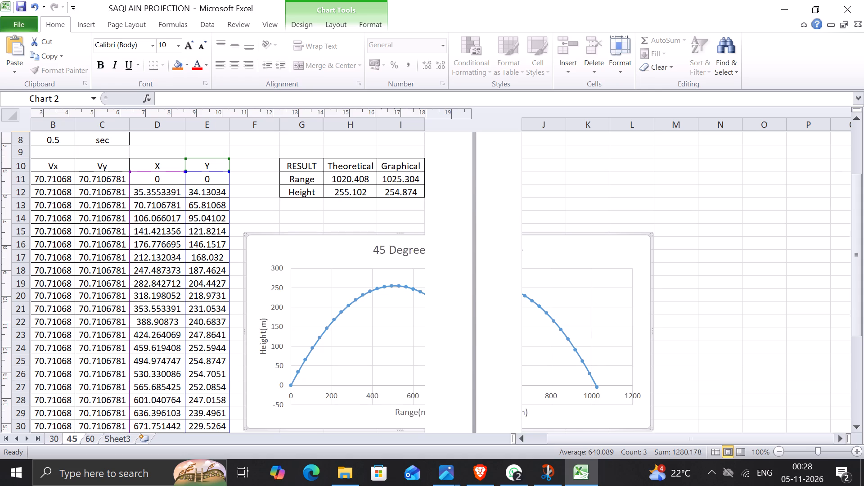
drag(649, 331, 545, 329)
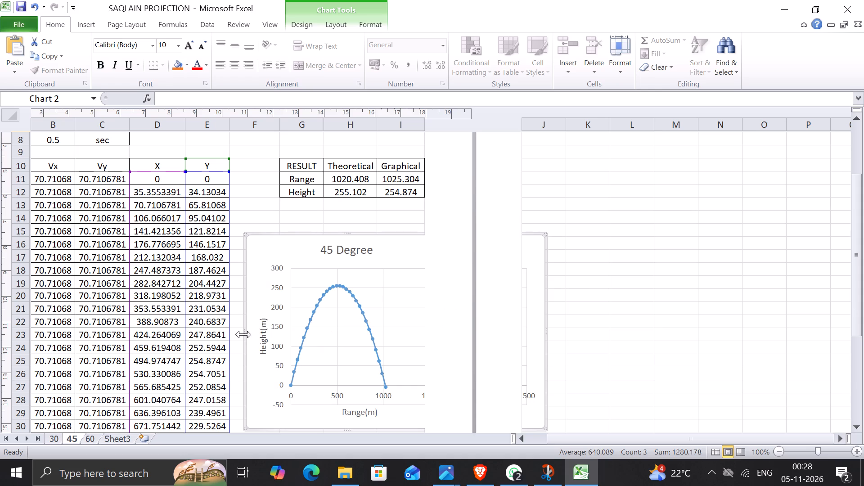
drag(246, 334, 238, 335)
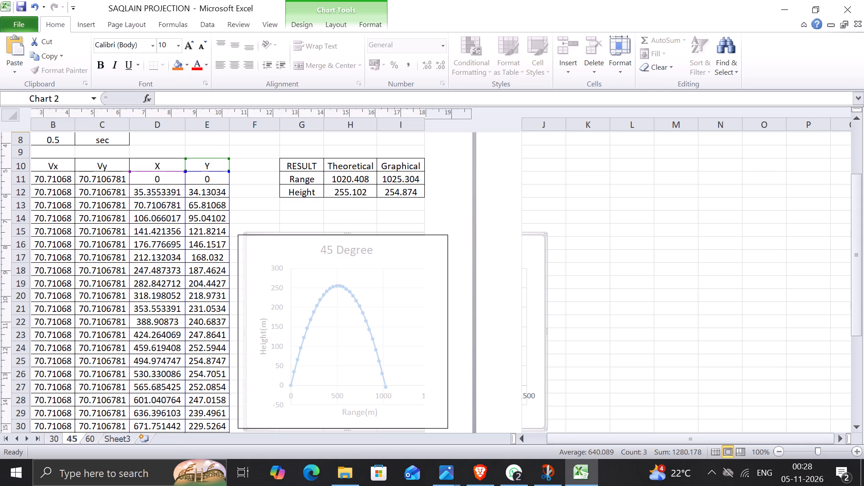
drag(238, 335, 232, 336)
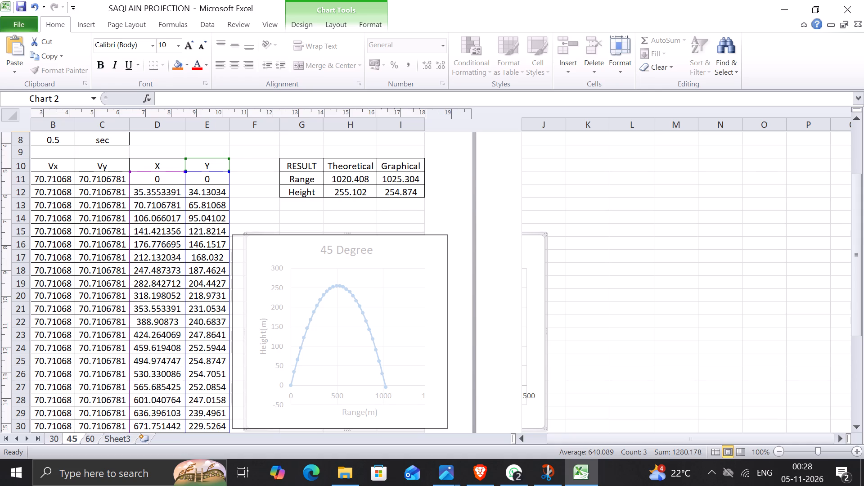
drag(232, 336, 233, 336)
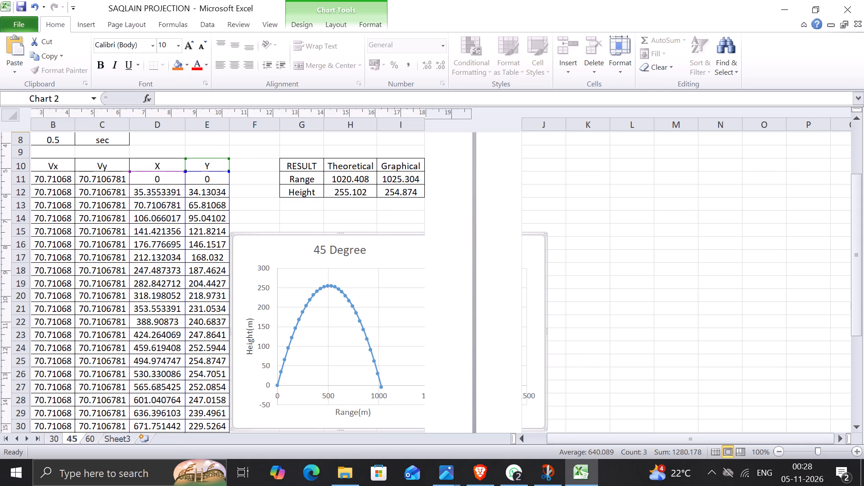
drag(545, 331, 468, 350)
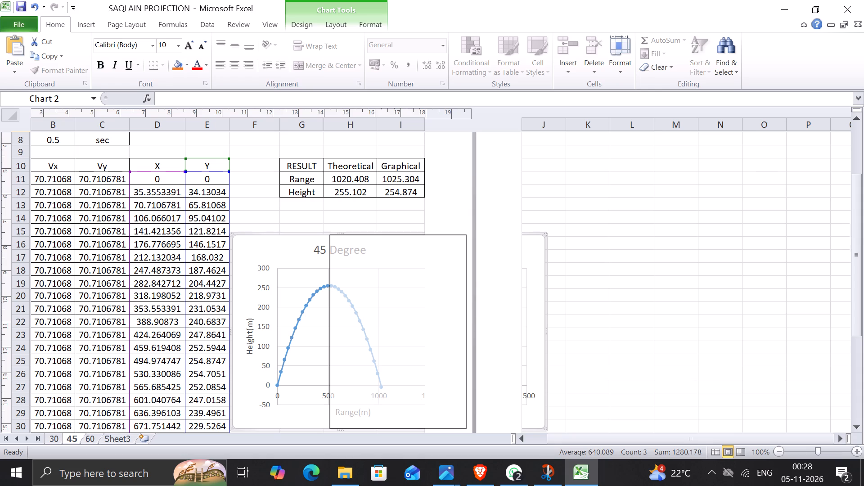
drag(468, 350, 533, 341)
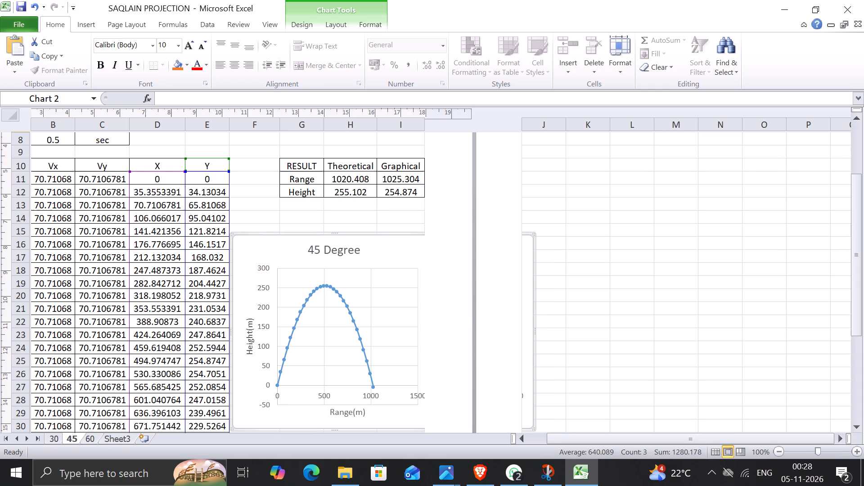
drag(534, 333, 495, 341)
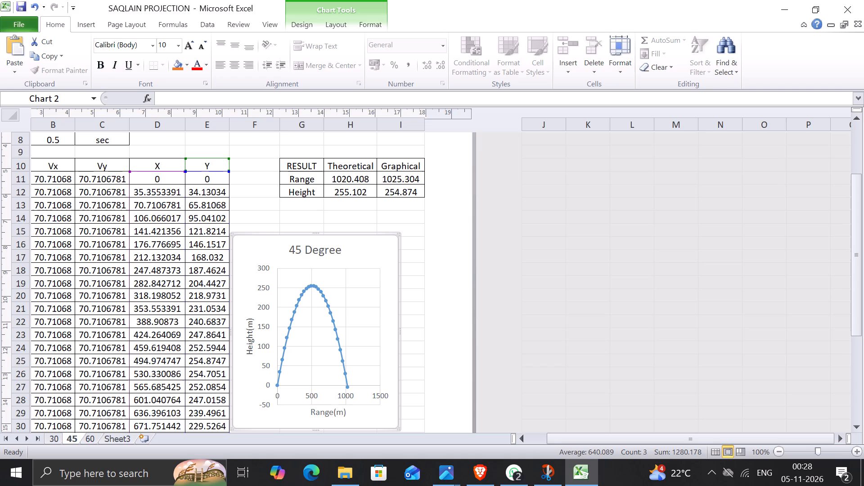
drag(400, 333, 415, 332)
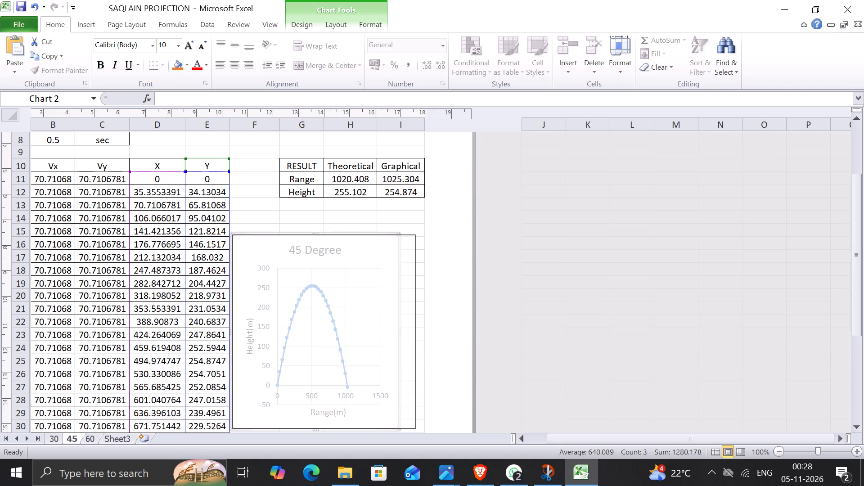
drag(415, 332, 422, 335)
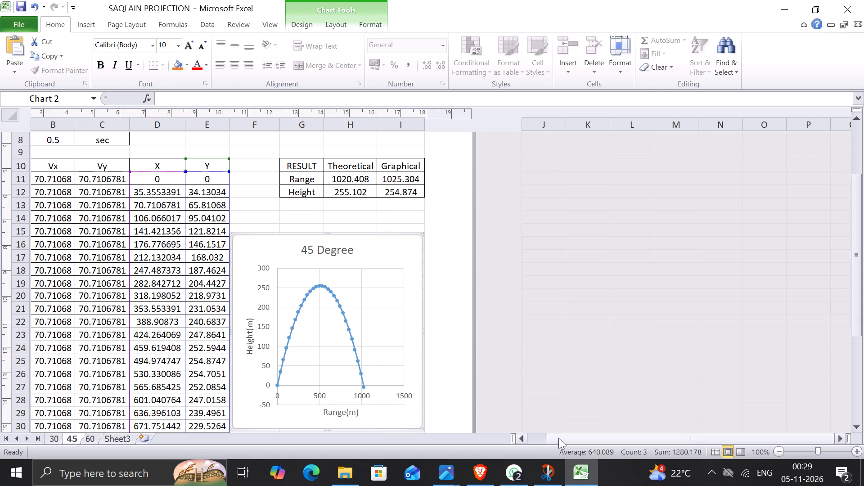
Narrow column A on the 45 worksheet and widen columns F and I, keeping the RESULT table on the first page.
drag(559, 436, 499, 440)
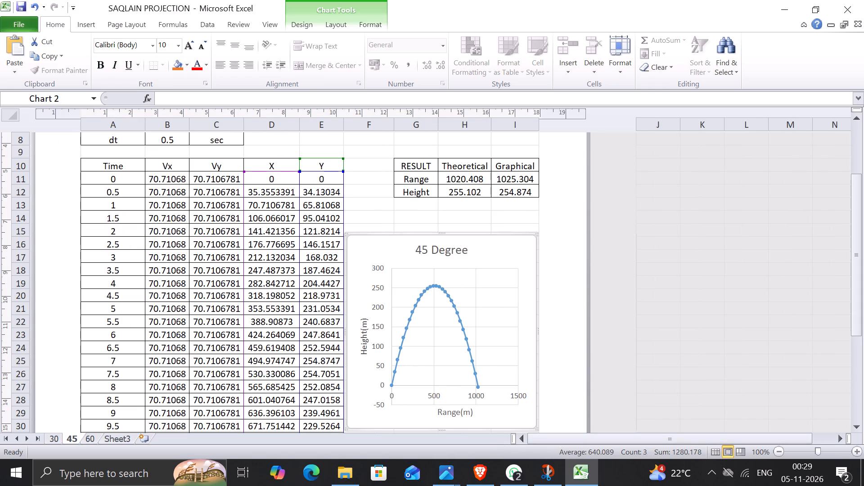
drag(145, 125, 131, 128)
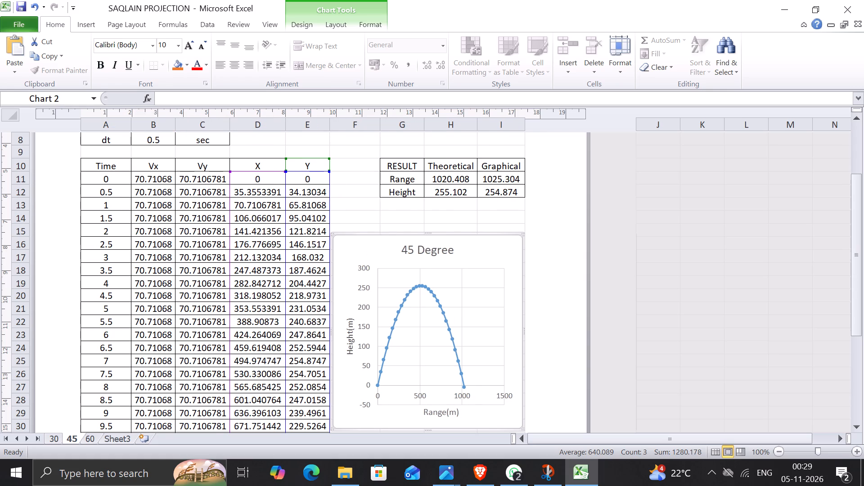
drag(131, 125, 121, 128)
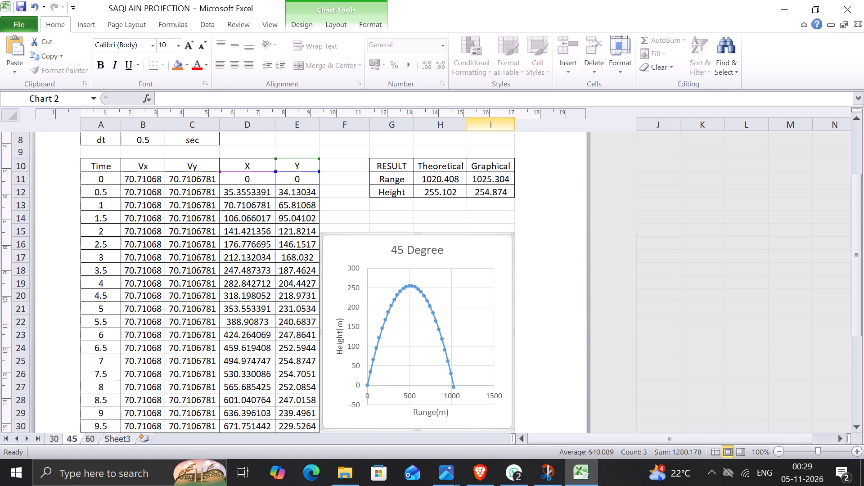
drag(515, 130, 526, 129)
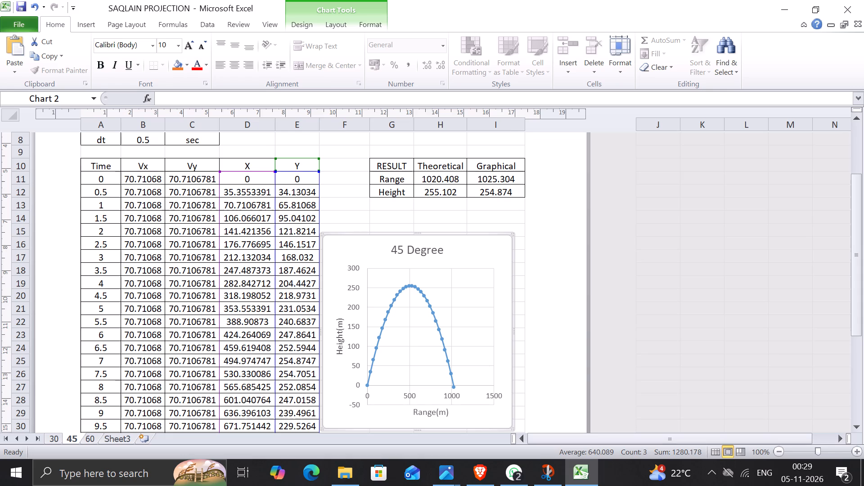
drag(369, 126, 379, 126)
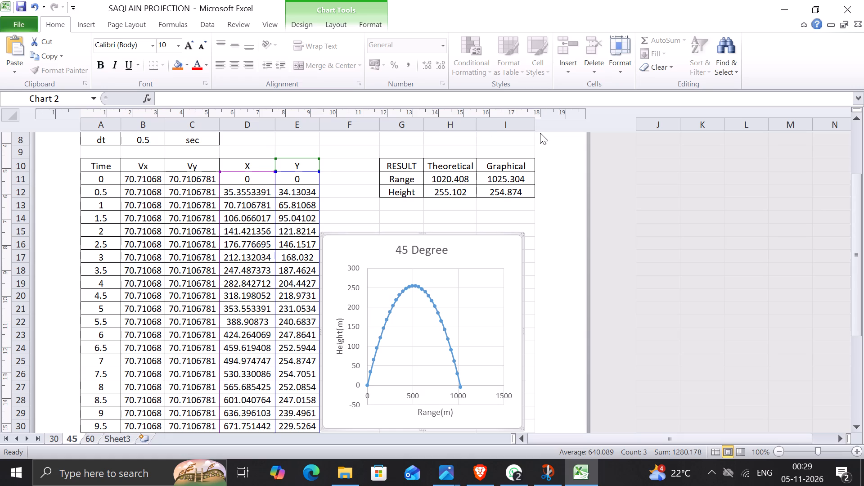
drag(534, 128, 535, 128)
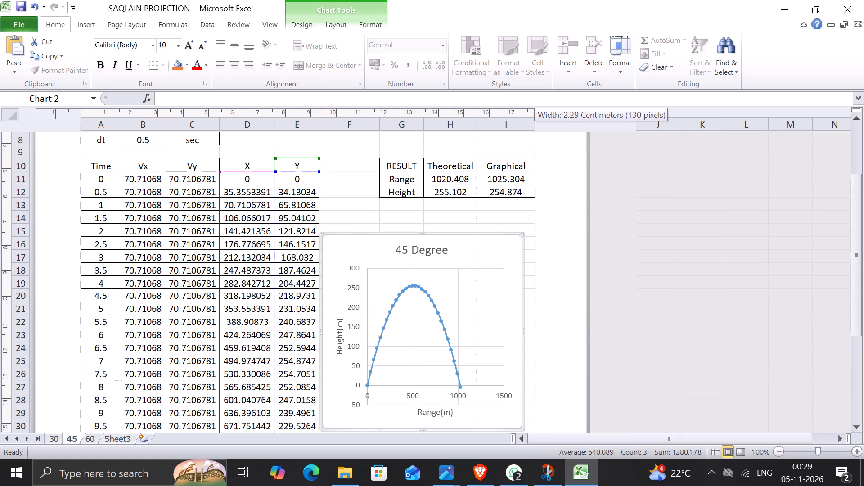
drag(535, 128, 539, 130)
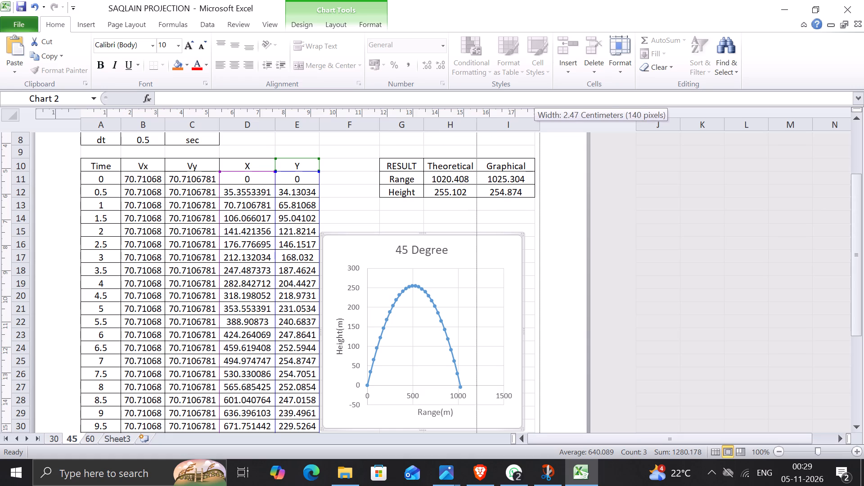
drag(539, 130, 538, 130)
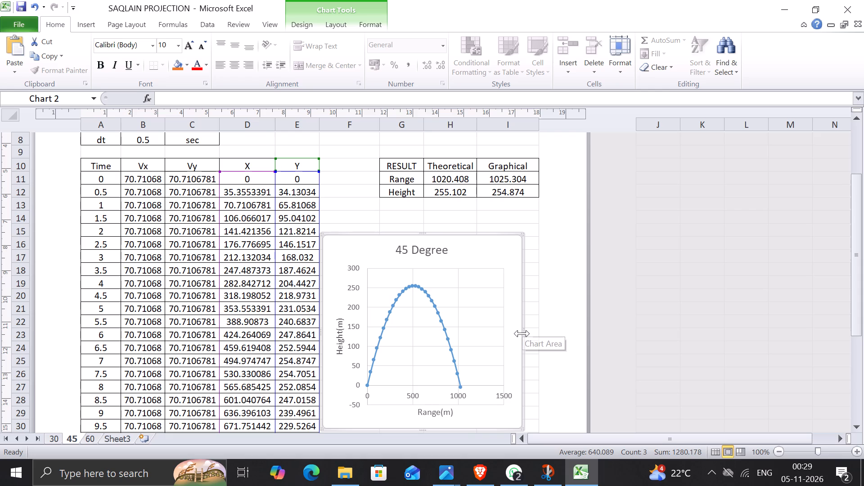
Widen the 45 Degree chart to about the outer edge of column I.
drag(522, 333, 534, 334)
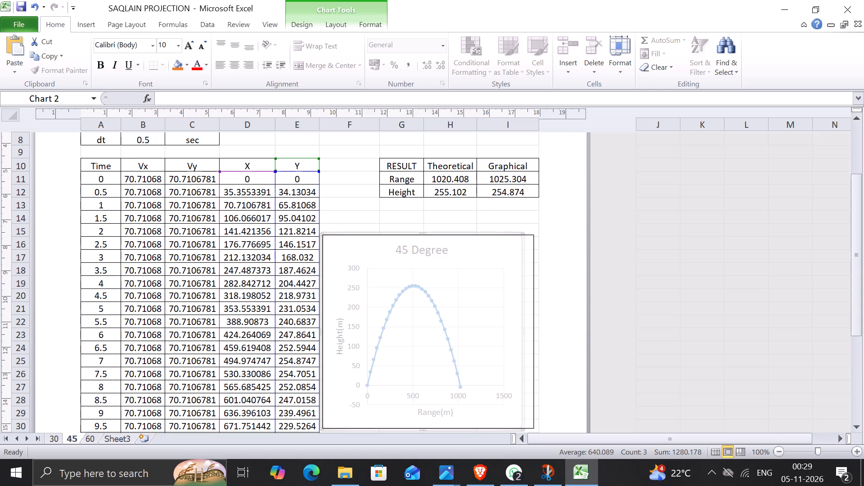
drag(534, 334, 535, 337)
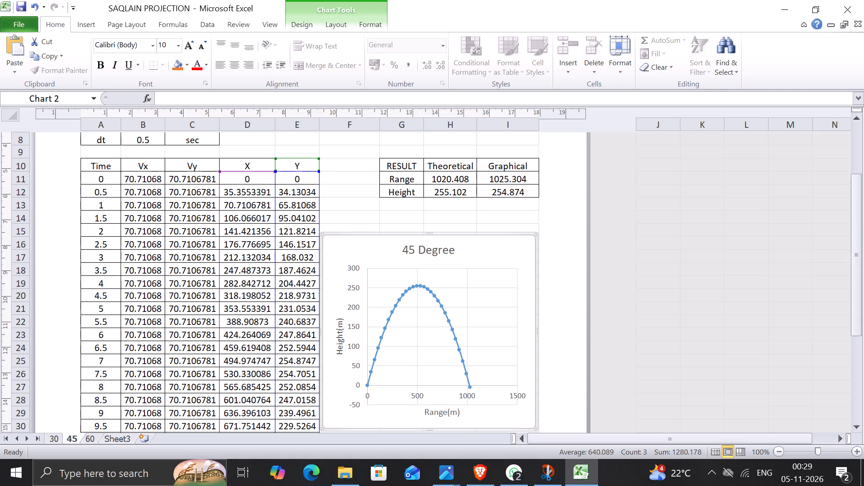
Narrow columns D and F and widen column I so the RESULT table fills the first page's width.
click(274, 129)
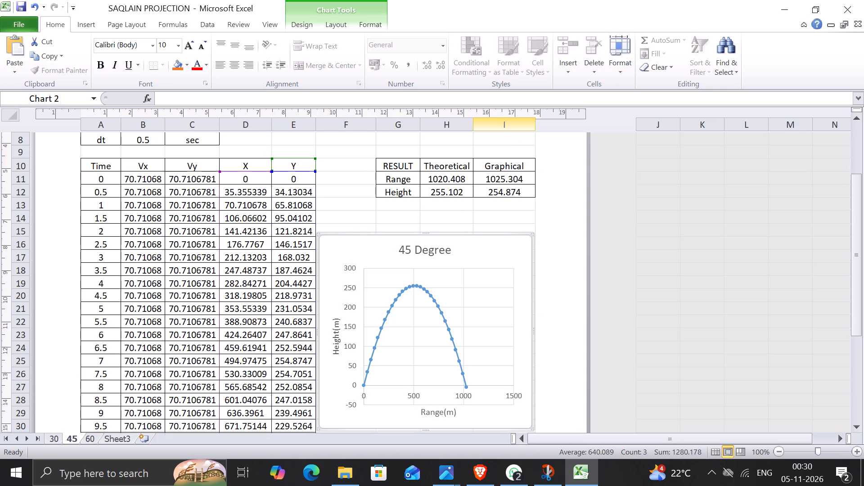
click(368, 130)
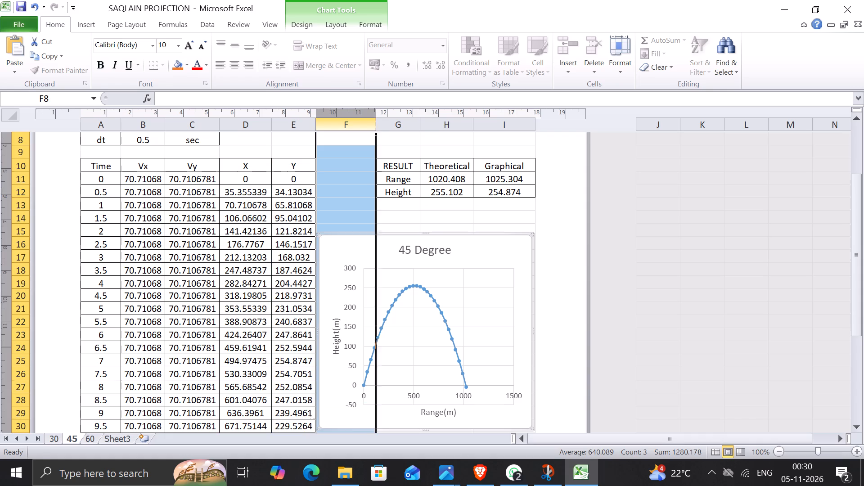
drag(378, 128, 361, 128)
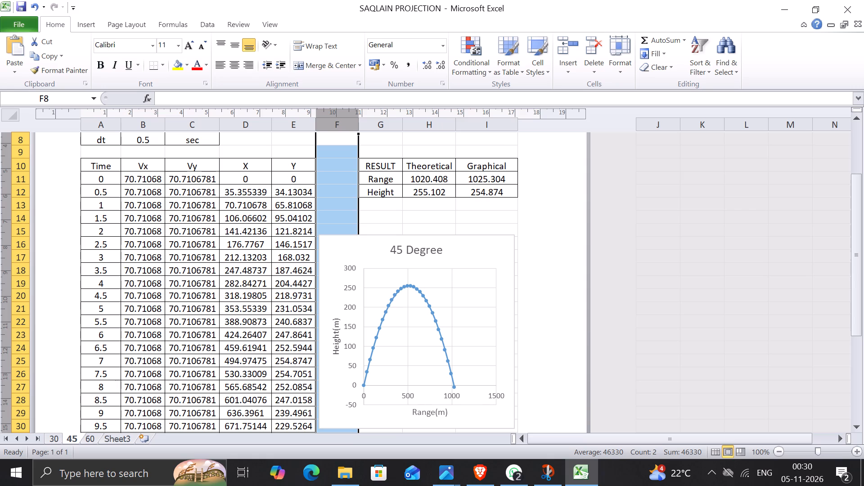
drag(518, 127, 541, 128)
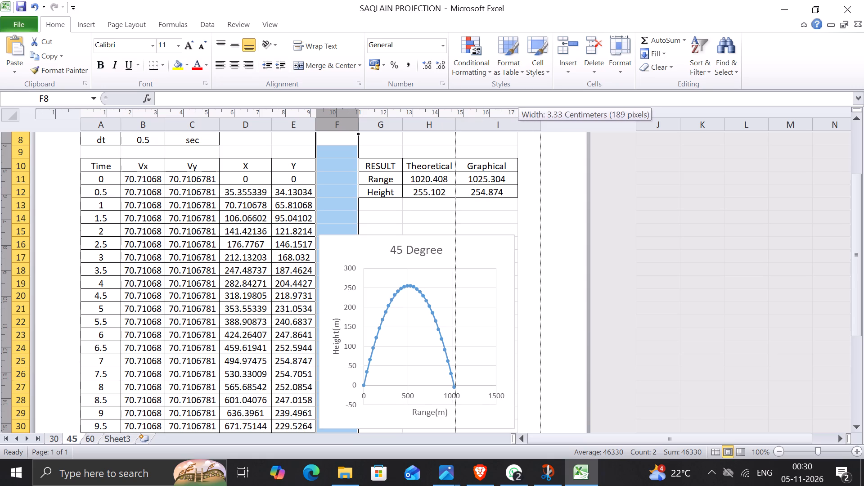
drag(541, 128, 541, 129)
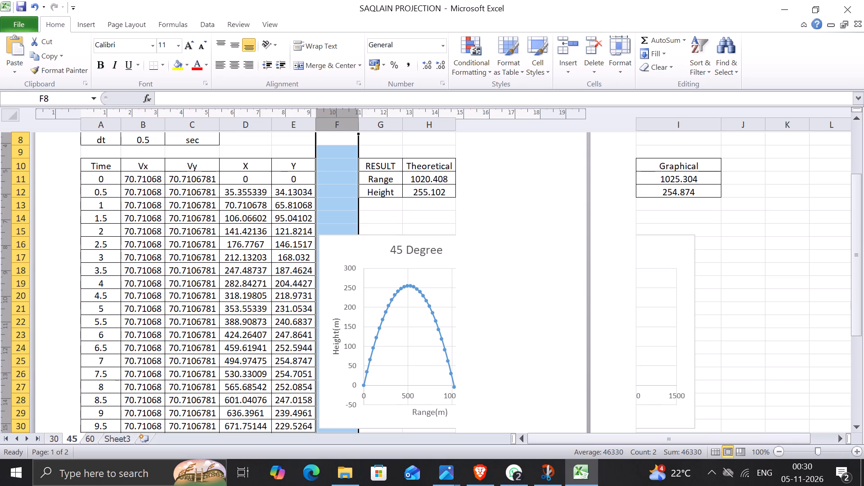
drag(722, 130, 718, 133)
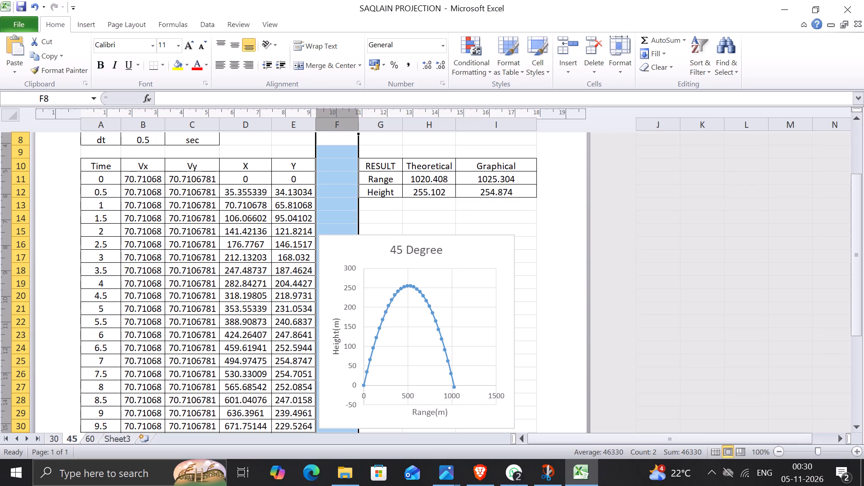
Stretch the 45 Degree chart horizontally to meet the outer edge of the widened column I.
click(512, 293)
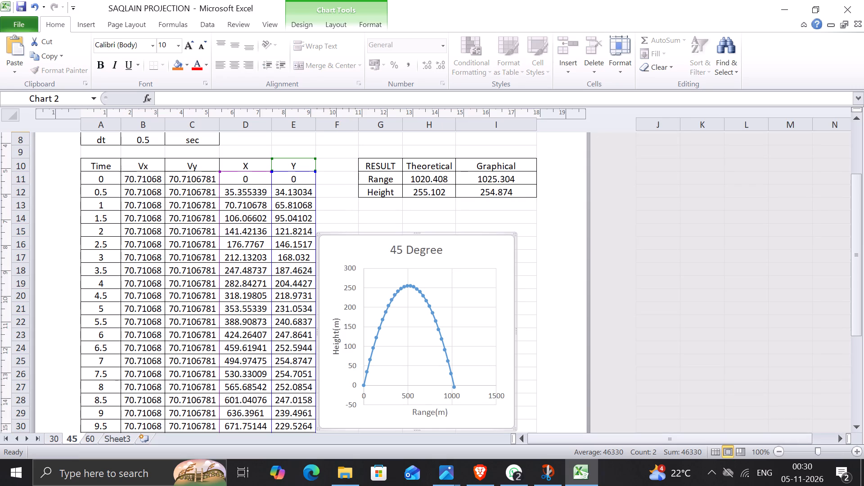
drag(513, 331, 535, 333)
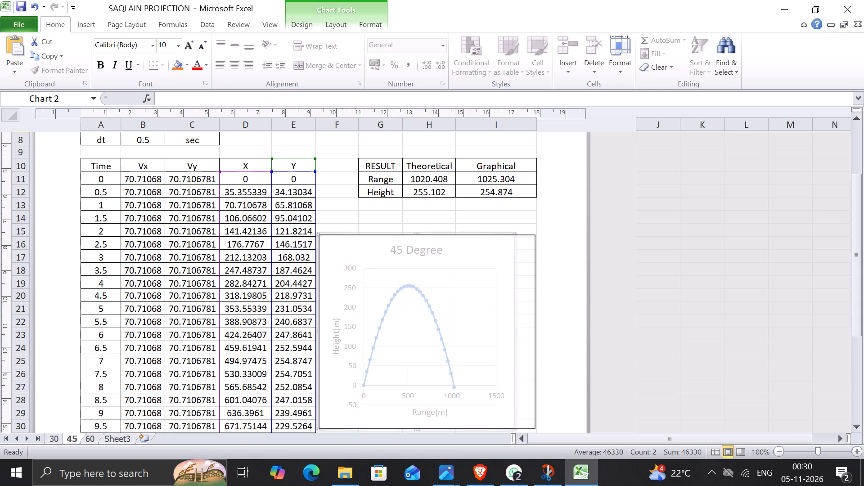
drag(535, 333, 535, 334)
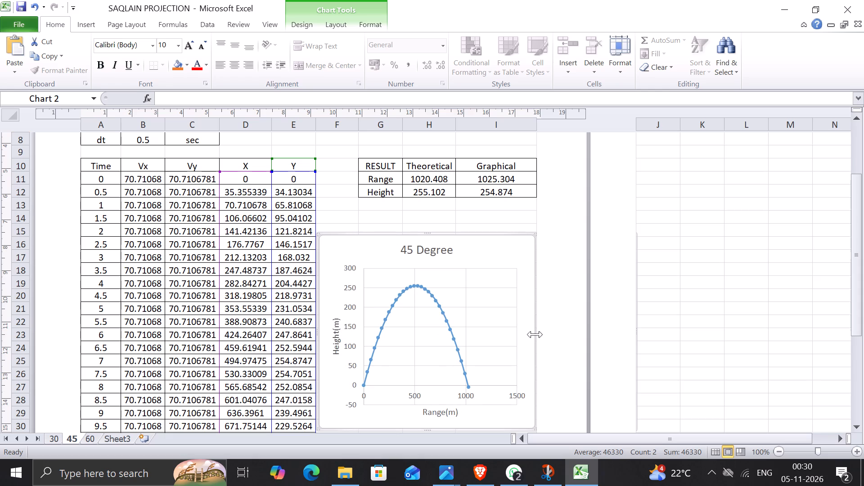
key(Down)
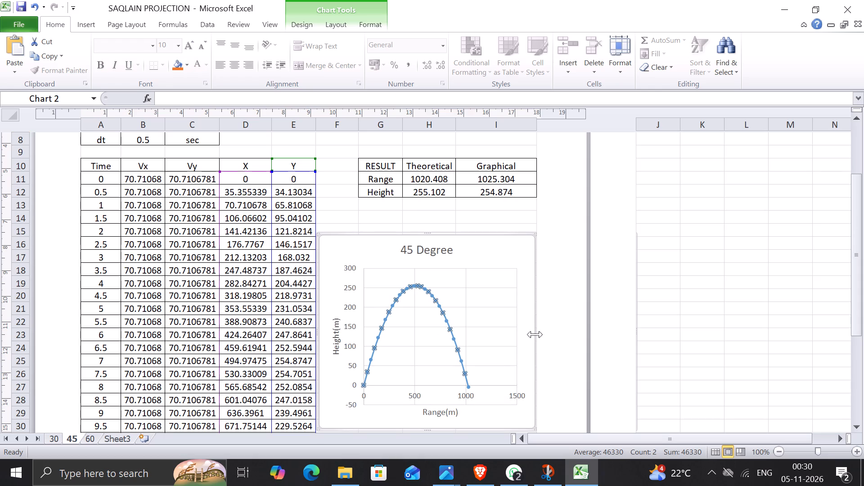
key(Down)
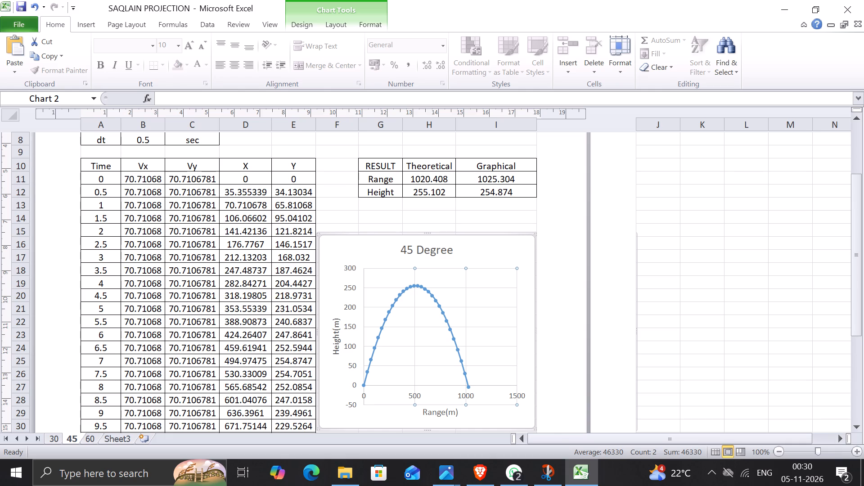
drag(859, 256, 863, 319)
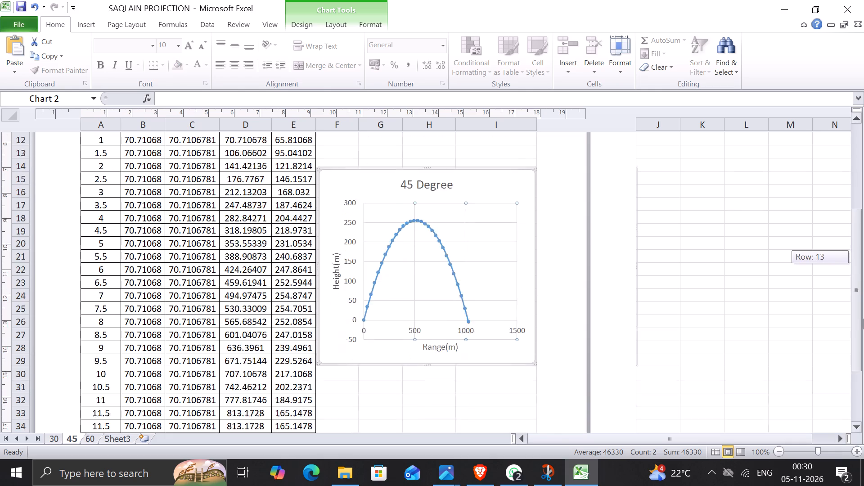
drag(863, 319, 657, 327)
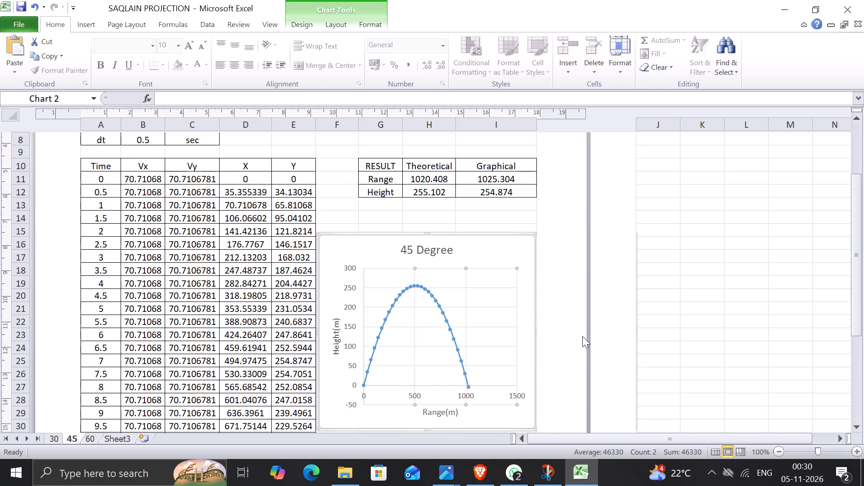
Shorten the 45 Degree chart from its top edge and move it up to start at about row 15.
click(501, 209)
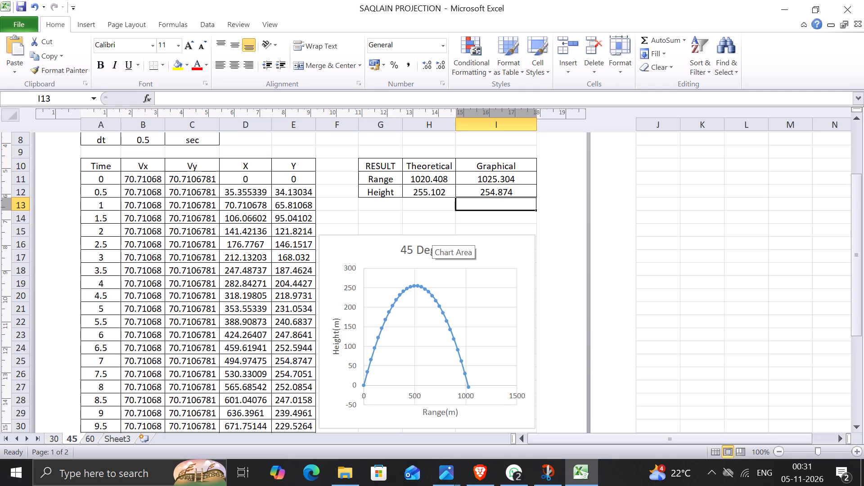
click(458, 236)
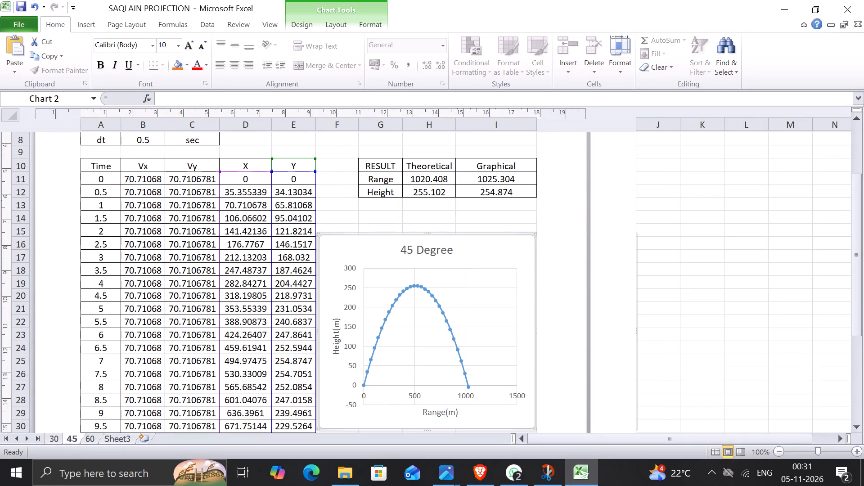
drag(427, 235, 428, 238)
drag(428, 238, 434, 266)
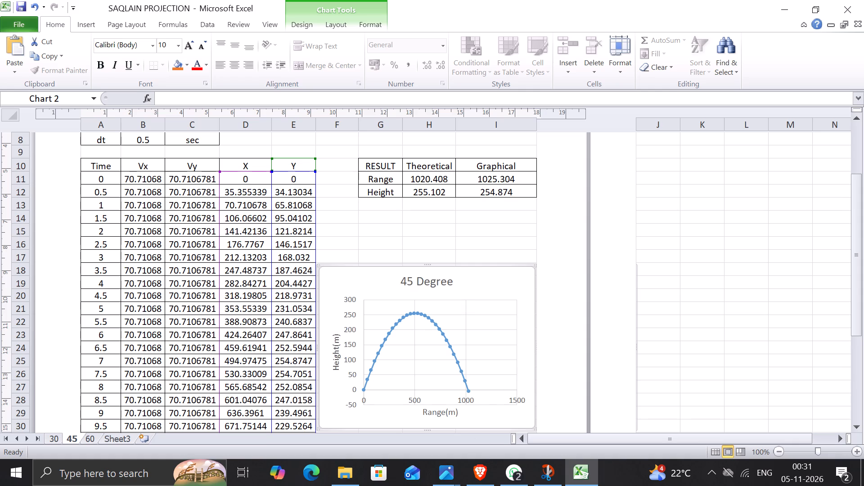
drag(473, 282, 476, 243)
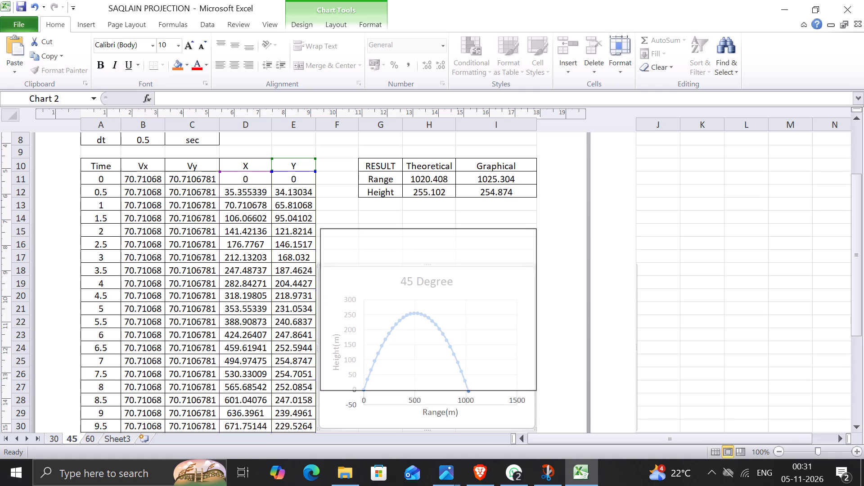
drag(476, 243, 475, 240)
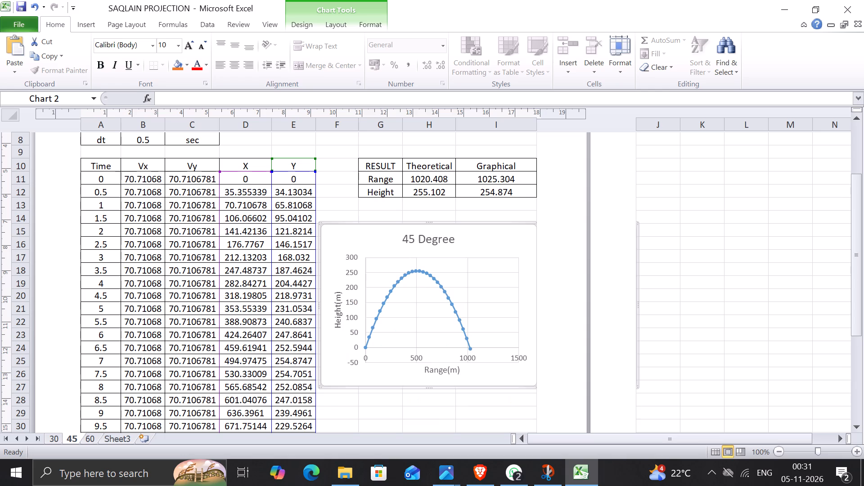
Extend the 45 Degree chart down to about row 28 and narrow it slightly to stay within column I on the first page.
click(482, 330)
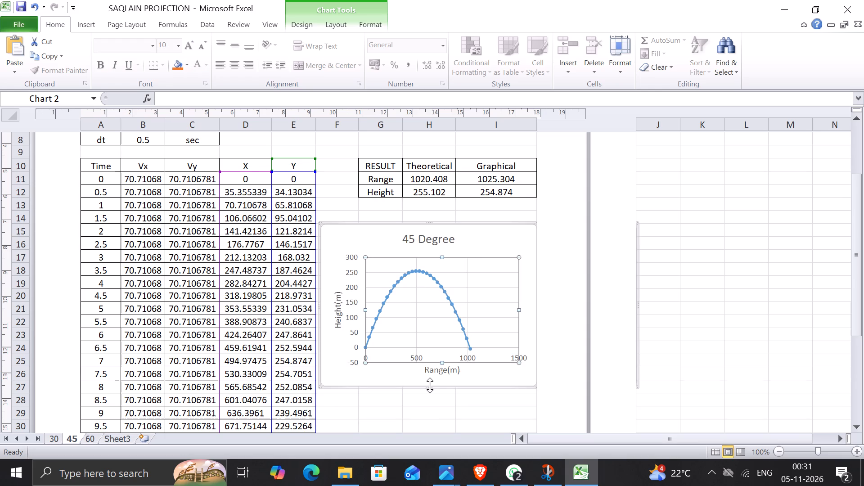
drag(430, 385, 436, 403)
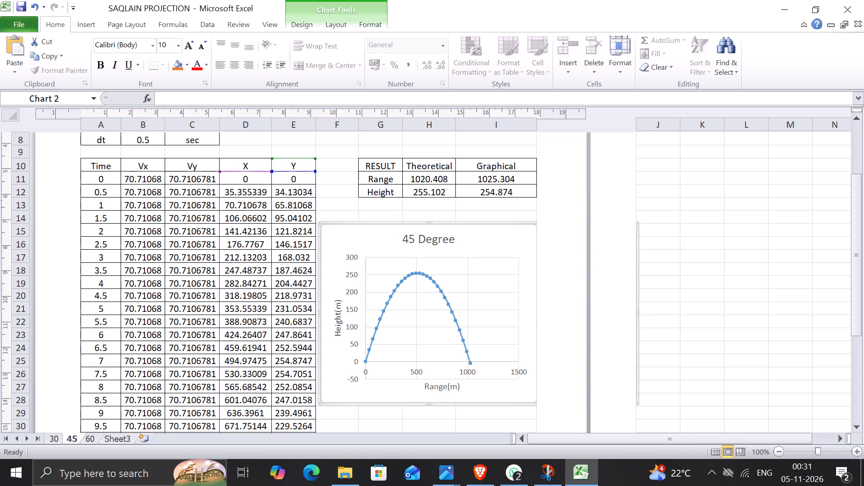
drag(637, 313, 634, 318)
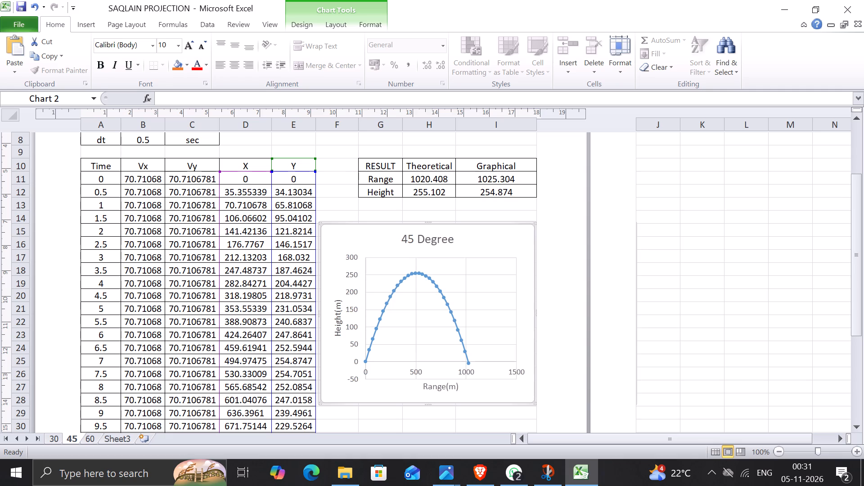
click(535, 312)
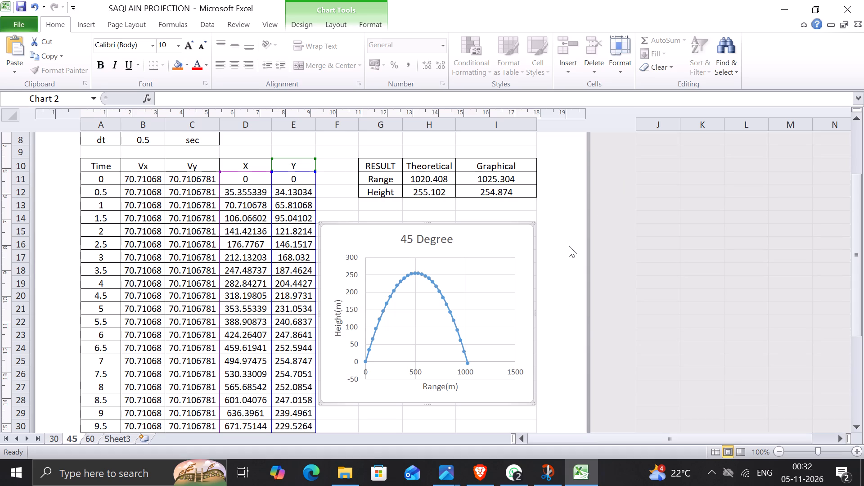
Review the 45 sheet's page layout from the bottom of the data table back up to the header.
click(514, 216)
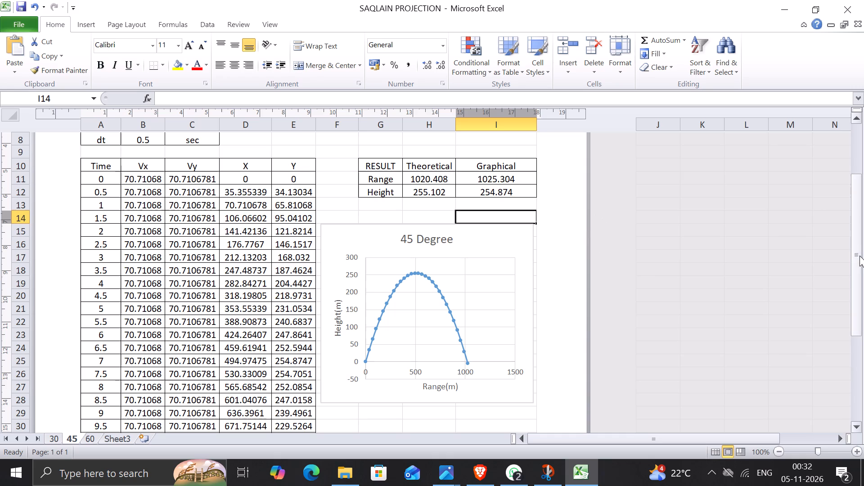
drag(861, 257, 863, 448)
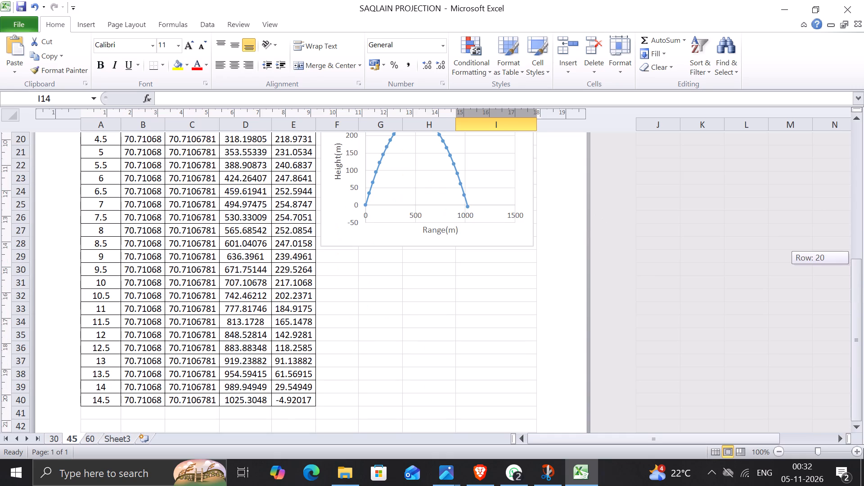
drag(863, 448, 847, 414)
drag(847, 414, 841, 366)
drag(859, 328, 859, 261)
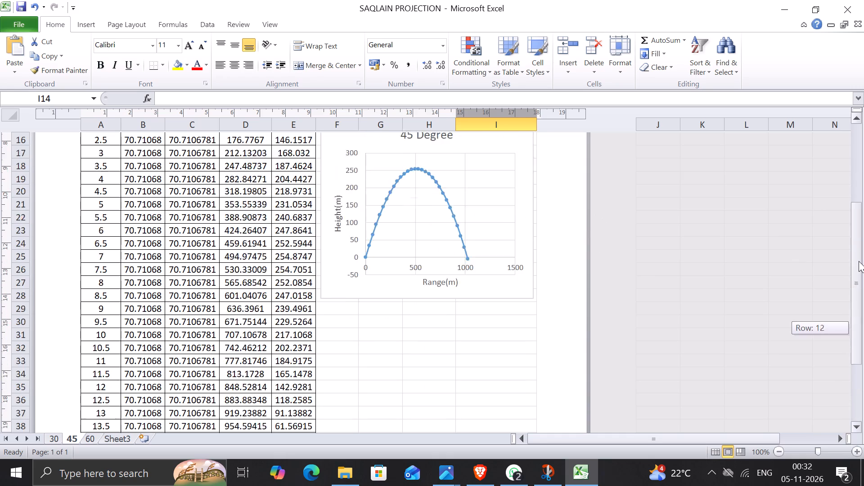
drag(859, 261, 833, 157)
drag(833, 157, 817, 126)
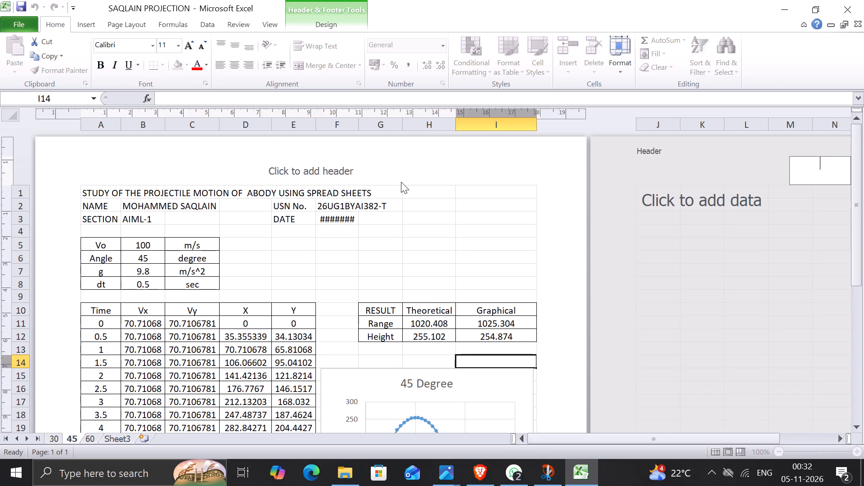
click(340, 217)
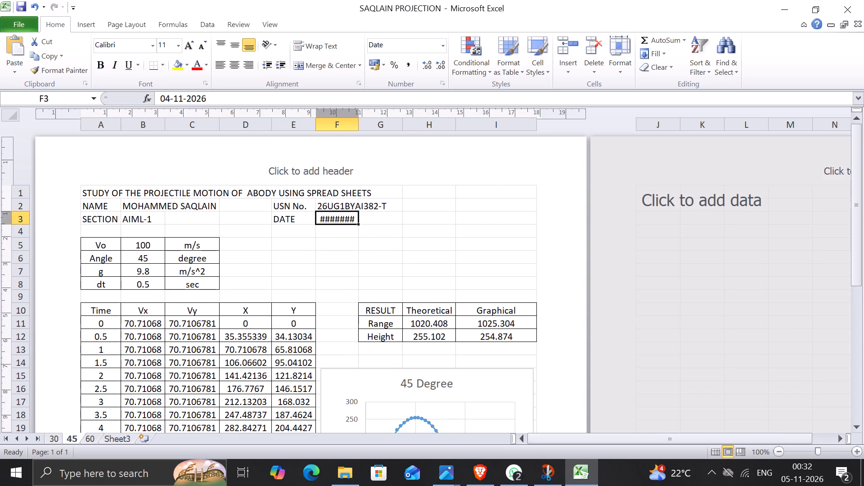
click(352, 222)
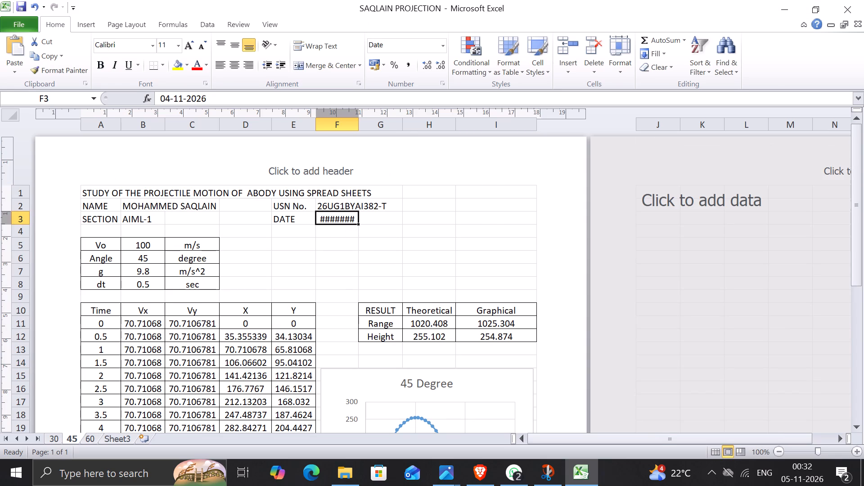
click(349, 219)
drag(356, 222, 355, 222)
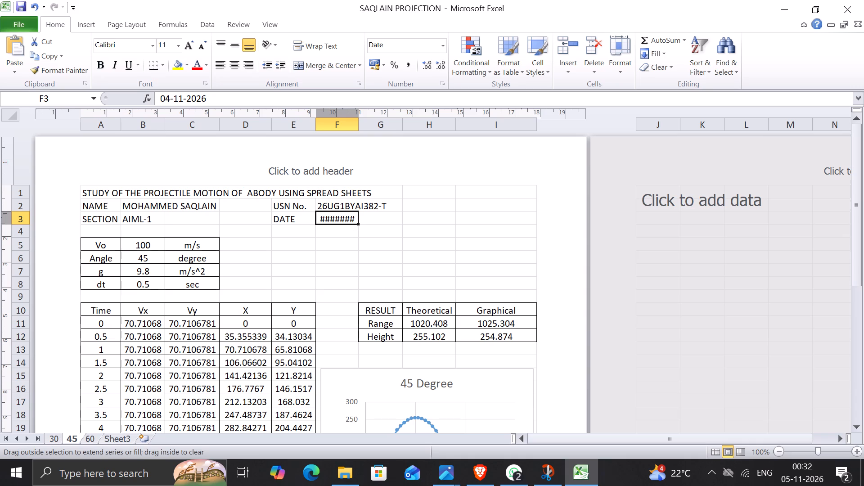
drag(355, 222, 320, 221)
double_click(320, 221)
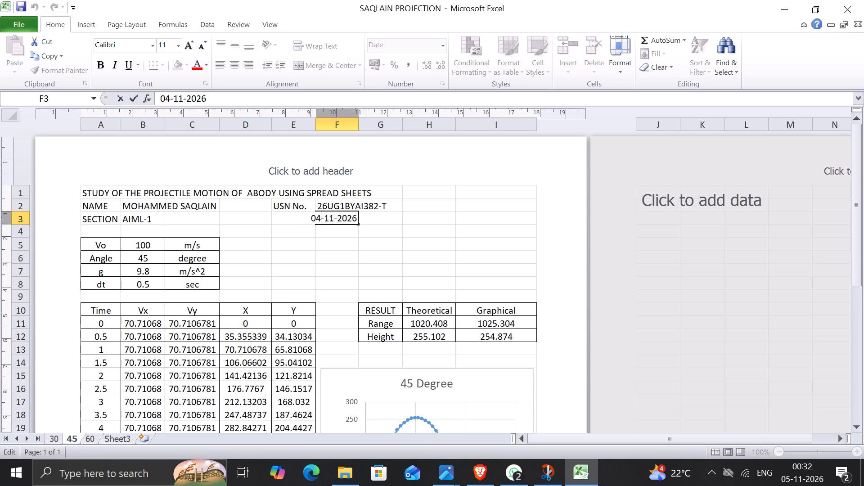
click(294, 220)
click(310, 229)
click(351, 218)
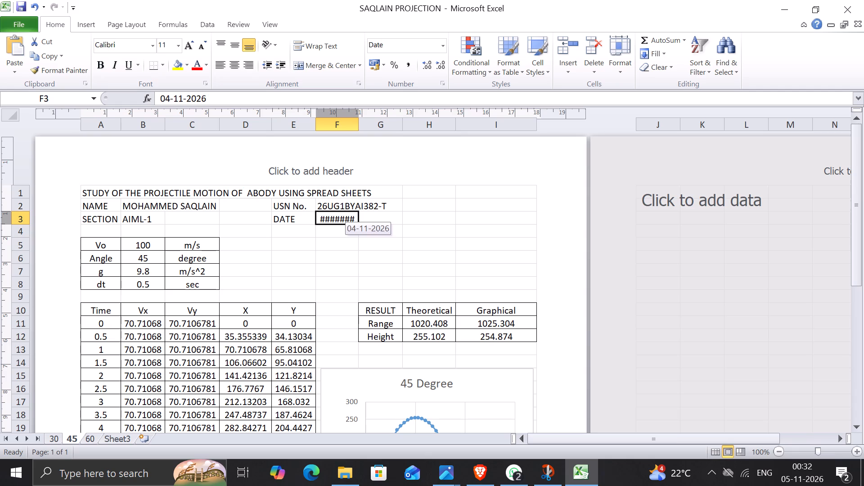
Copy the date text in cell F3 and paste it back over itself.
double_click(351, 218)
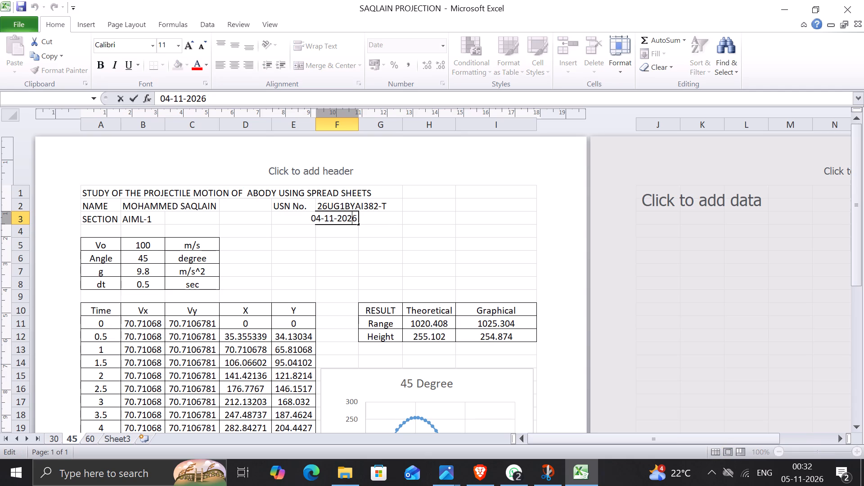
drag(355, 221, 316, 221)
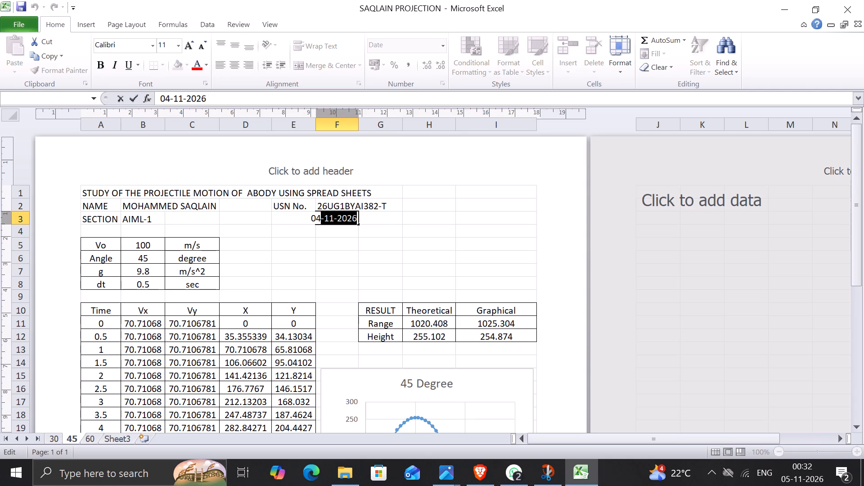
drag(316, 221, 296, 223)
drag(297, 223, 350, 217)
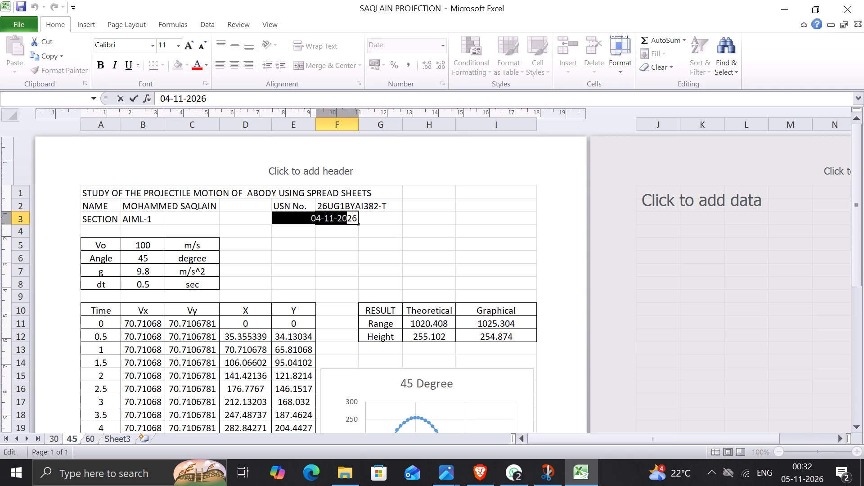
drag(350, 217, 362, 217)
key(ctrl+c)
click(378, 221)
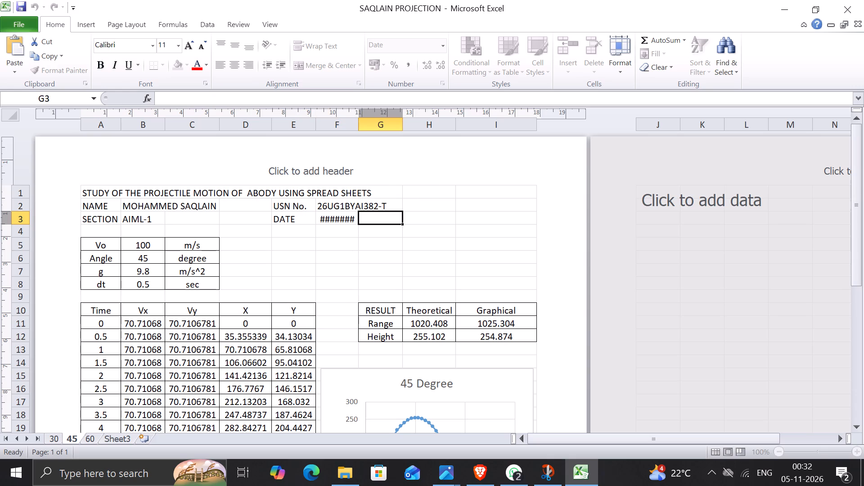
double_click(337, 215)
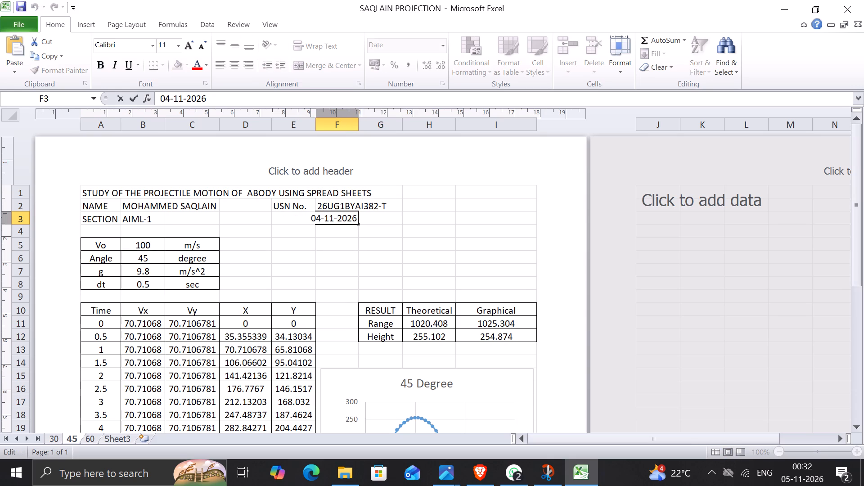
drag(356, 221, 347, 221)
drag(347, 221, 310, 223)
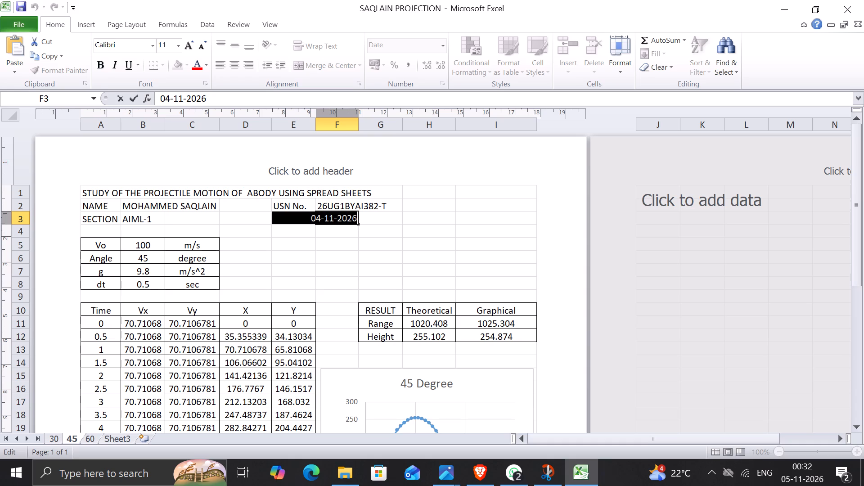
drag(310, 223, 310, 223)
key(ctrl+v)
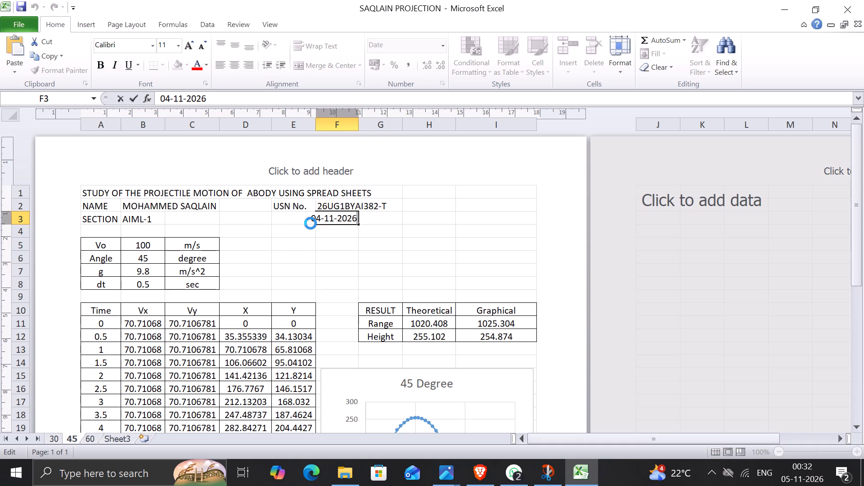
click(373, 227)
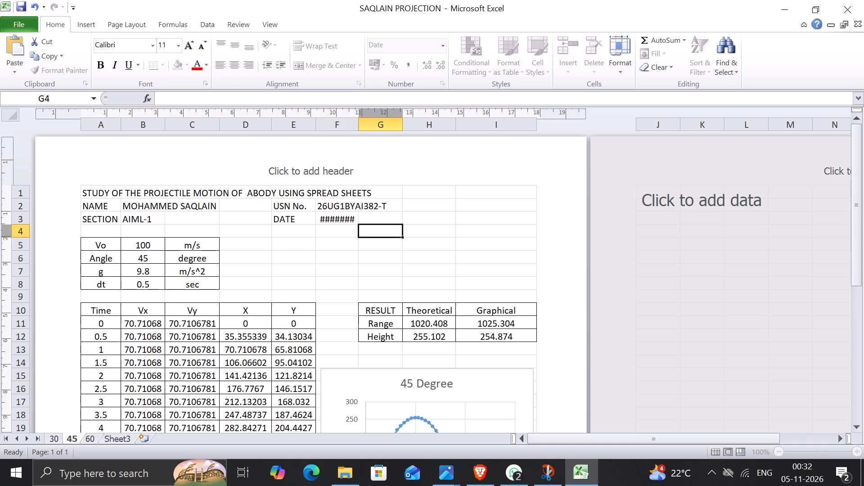
Clear the date in cell F3 of the 45 sheet and re-enter it as 04/11/2026.
click(328, 221)
key(BackSpace)
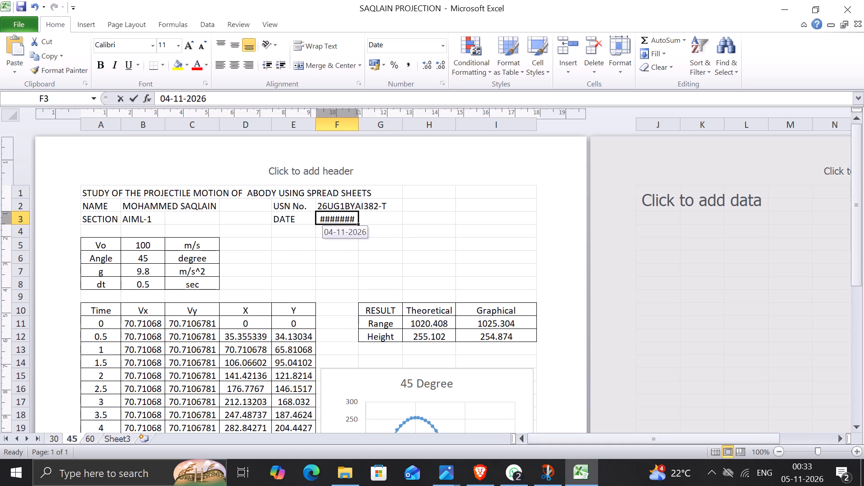
key(BackSpace)
key(BackSpace)
key(BackSpace)
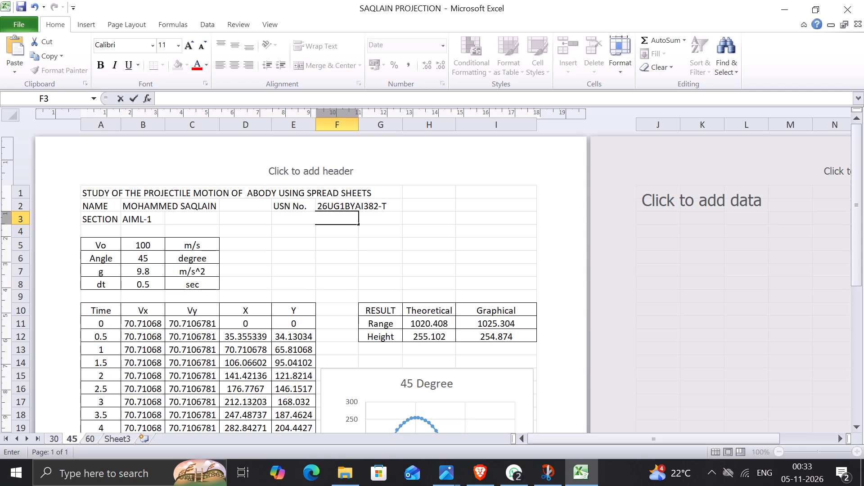
click(317, 240)
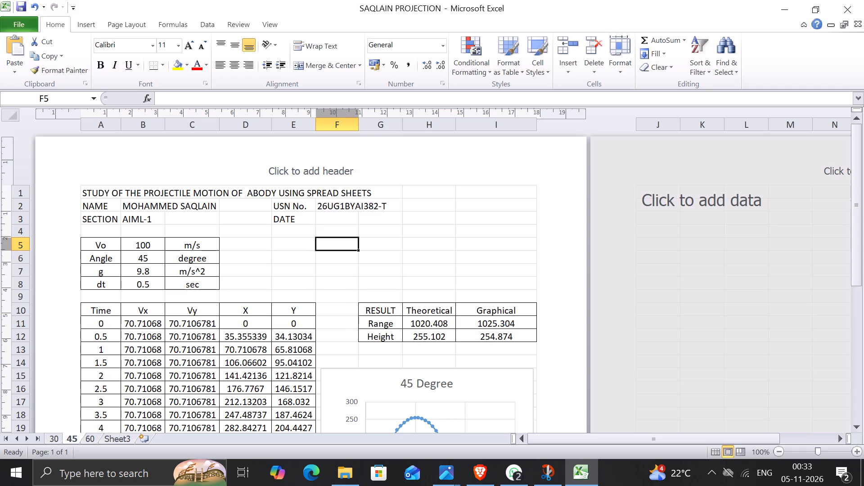
click(331, 221)
key(0)
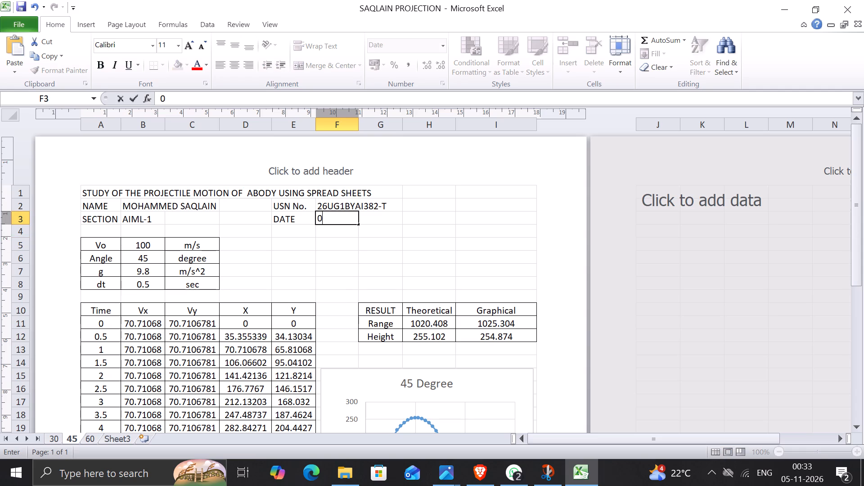
text(4/)
text(11/)
text(20)
text(26)
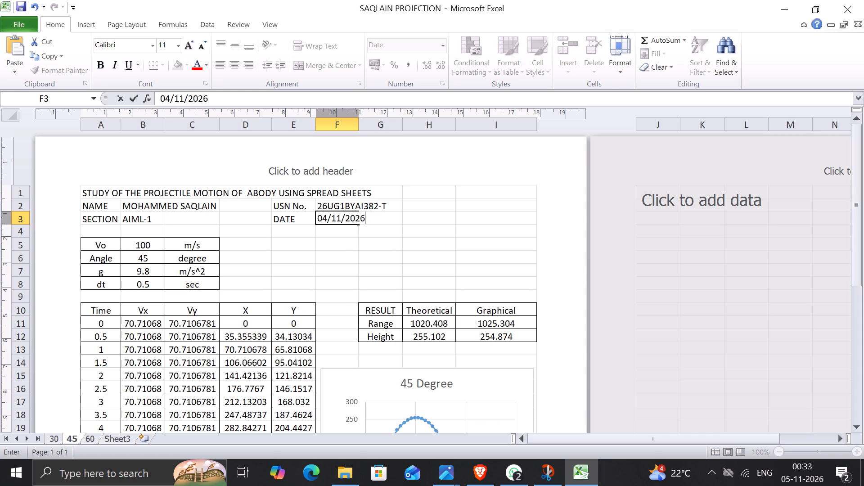
click(496, 255)
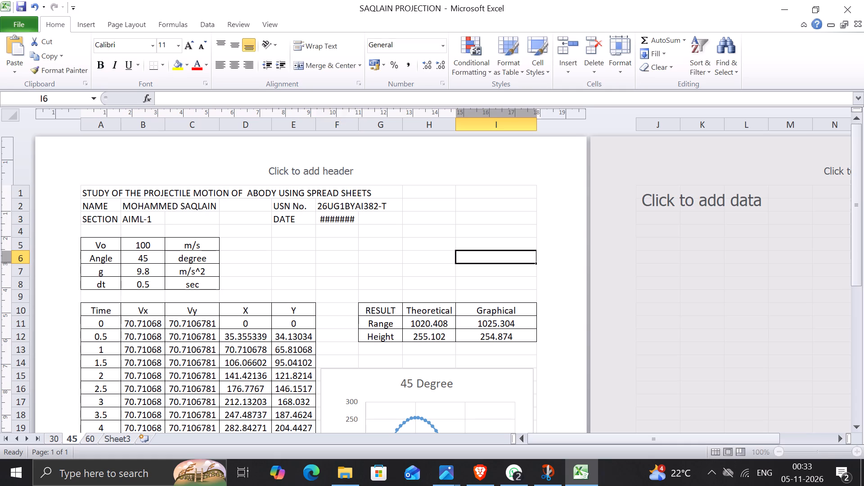
click(357, 224)
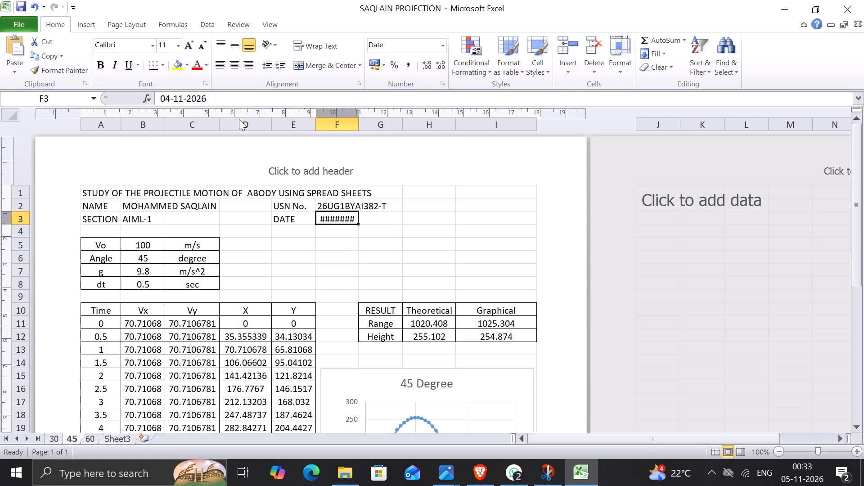
click(326, 257)
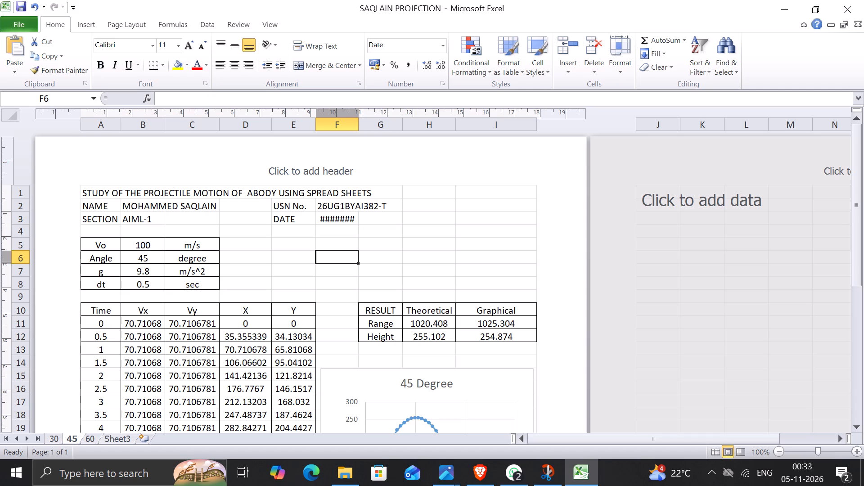
Fill the centre section of the 45 sheet's page header with two blank spaces to replace its placeholder.
click(322, 177)
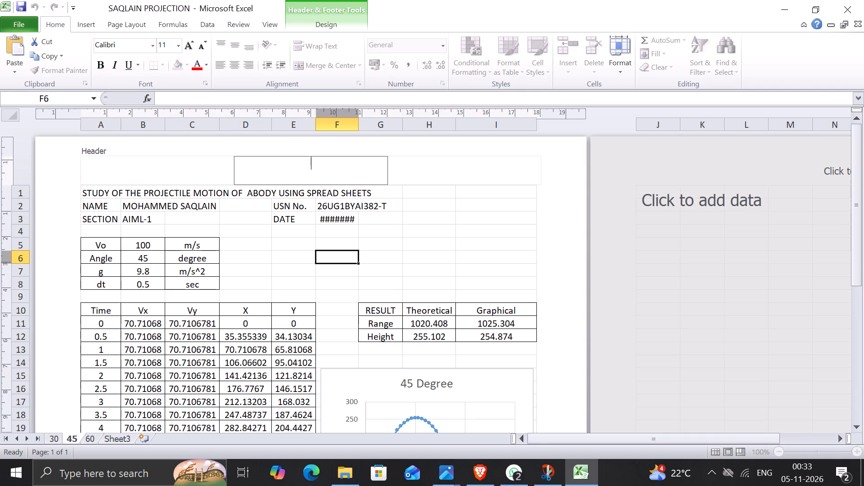
key(space)
key(space)
click(426, 245)
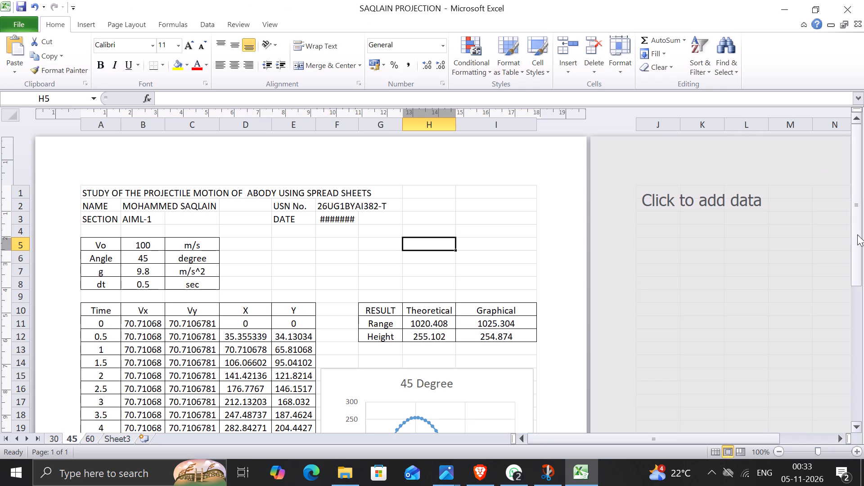
Examine the table and chart layout on the 45 sheet and compare it with the 30 sheet.
drag(859, 239, 863, 302)
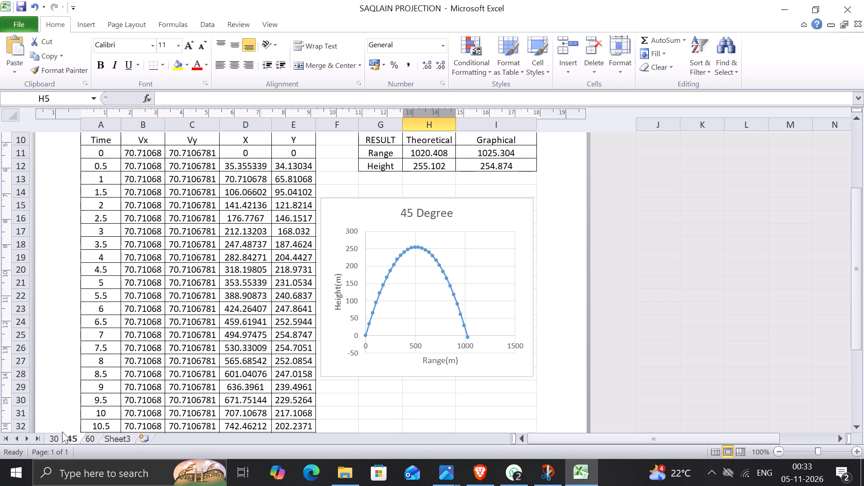
click(49, 444)
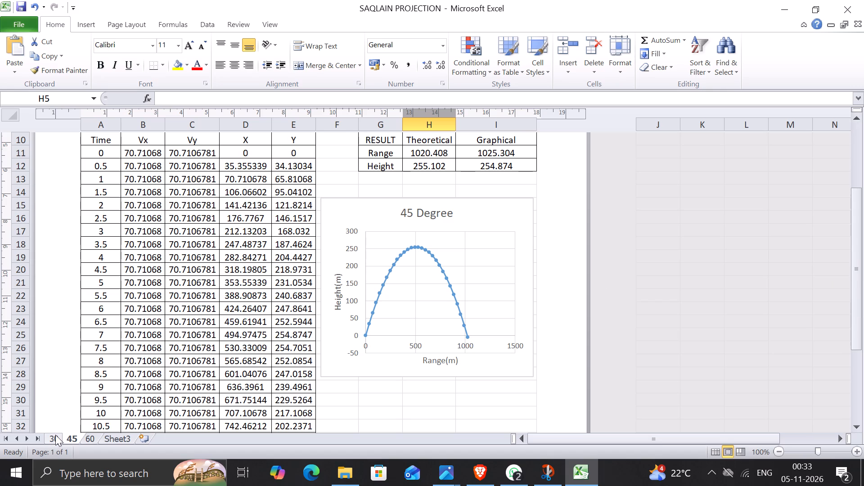
click(55, 435)
key(Down)
key(Down)
key(Down)
key(Down)
key(Down)
key(Down)
key(Down)
key(Down)
key(Down)
key(Down)
key(Down)
key(Down)
key(Down)
key(Down)
key(Down)
key(Down)
key(Down)
key(Down)
key(Down)
key(Down)
key(Down)
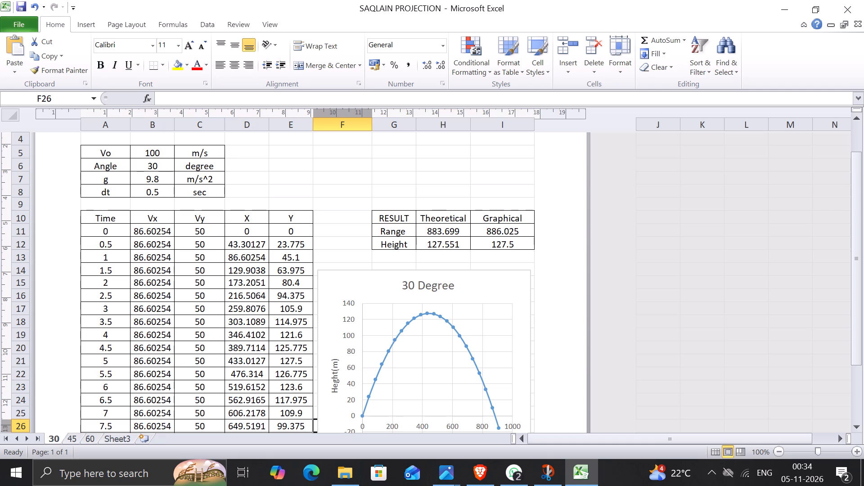
Publish the 45 sheet as a PDF named 45 degree in the Downloads folder.
click(72, 434)
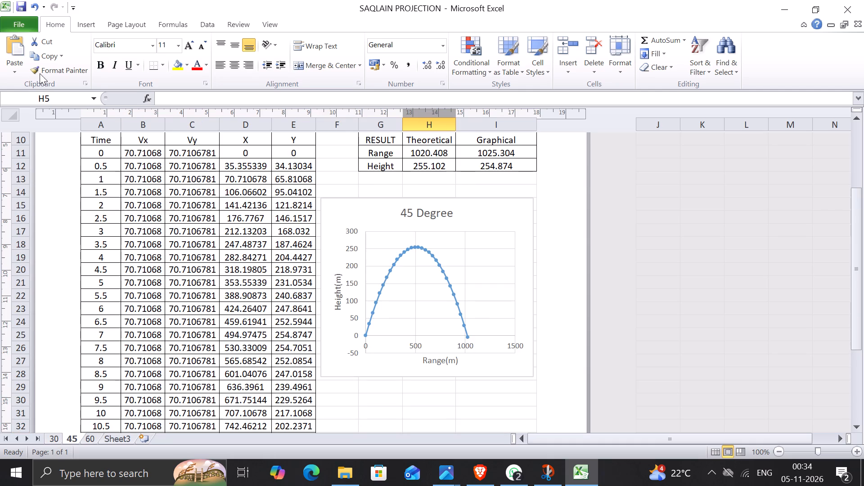
click(18, 26)
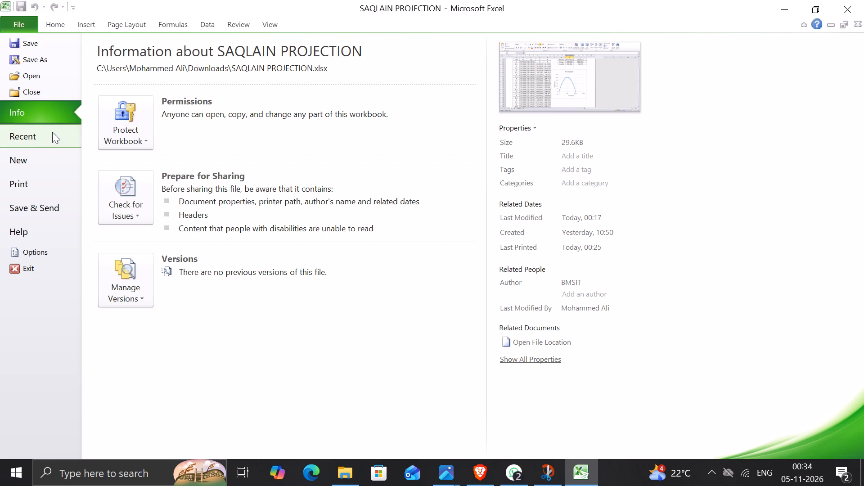
click(49, 205)
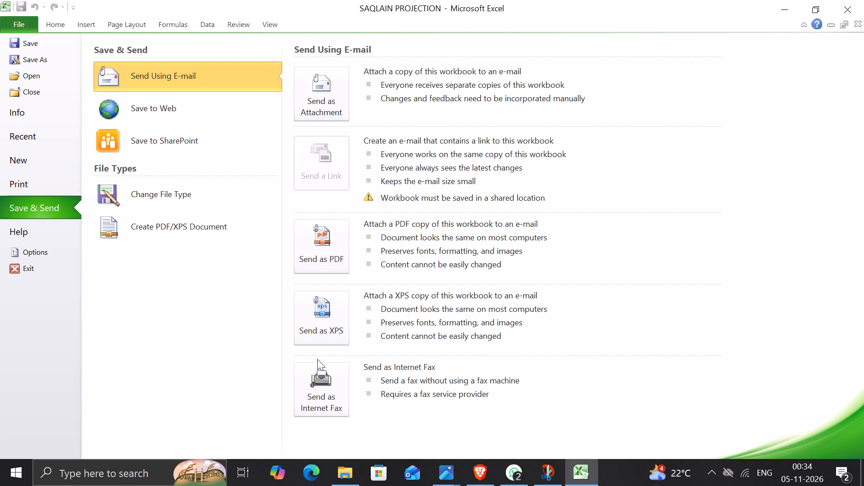
click(47, 189)
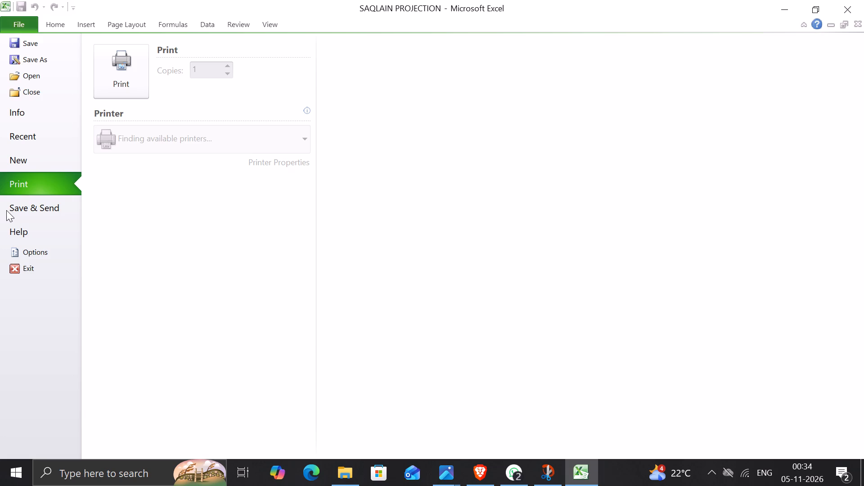
click(27, 206)
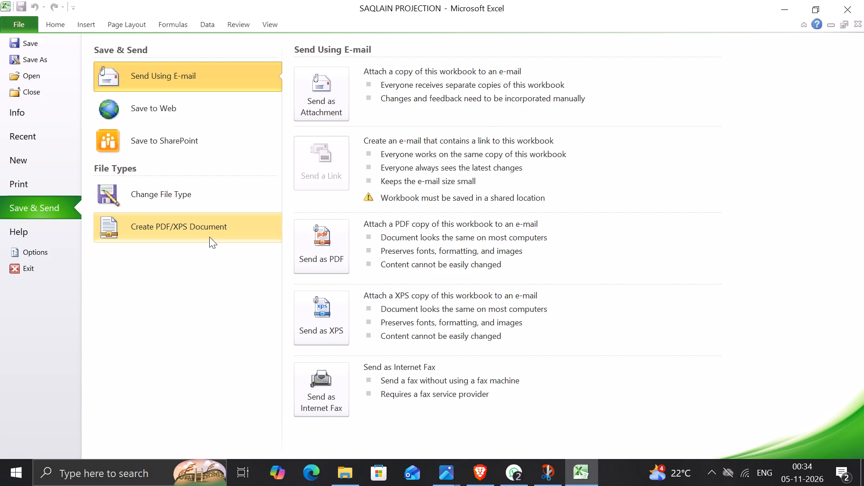
click(209, 237)
click(310, 171)
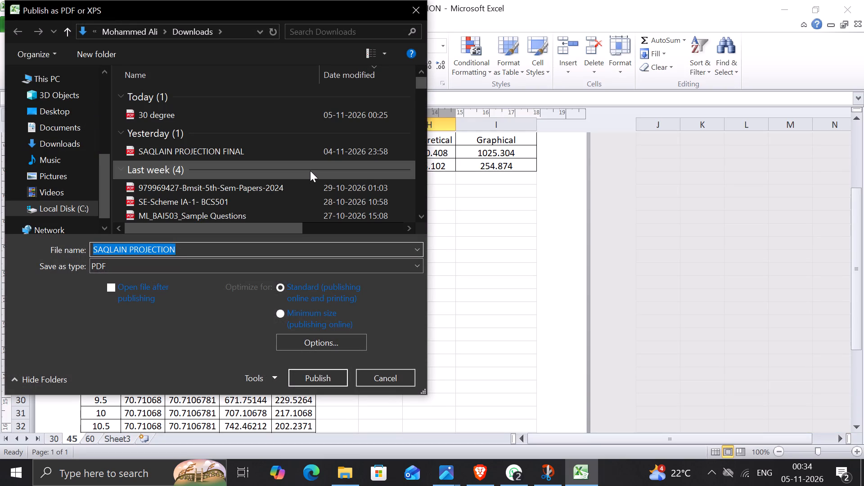
text(45 degree)
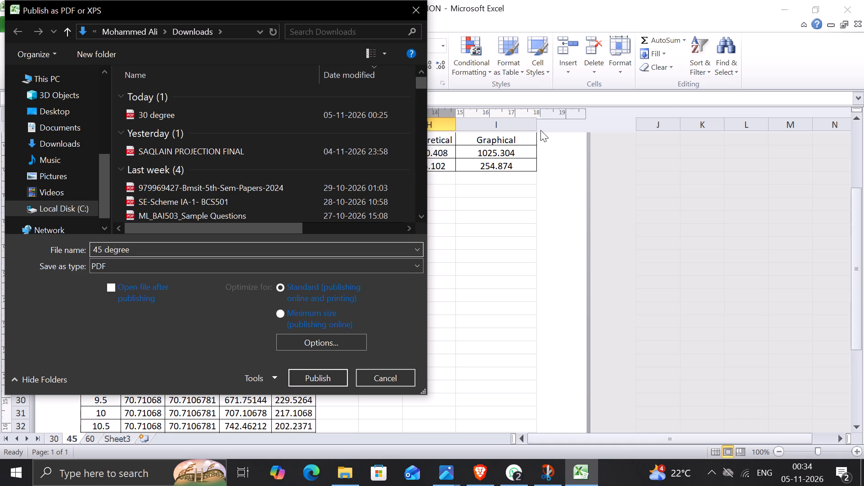
click(333, 381)
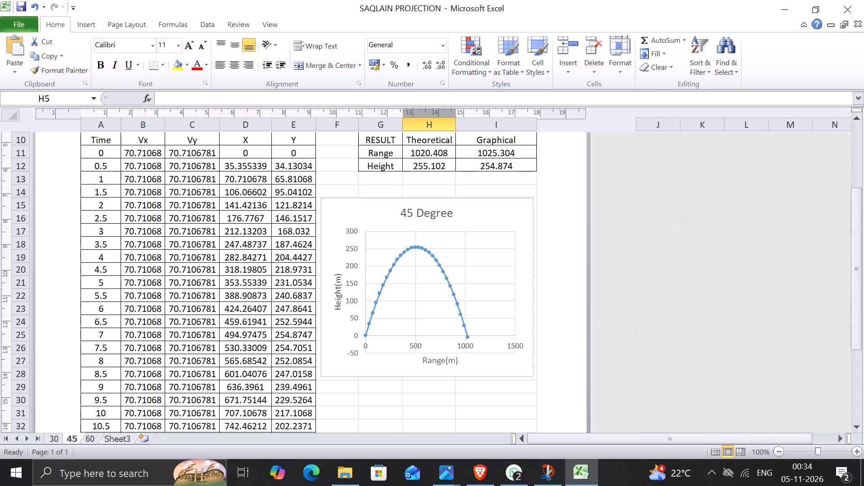
Show the 60 sheet in Page Layout view.
click(92, 437)
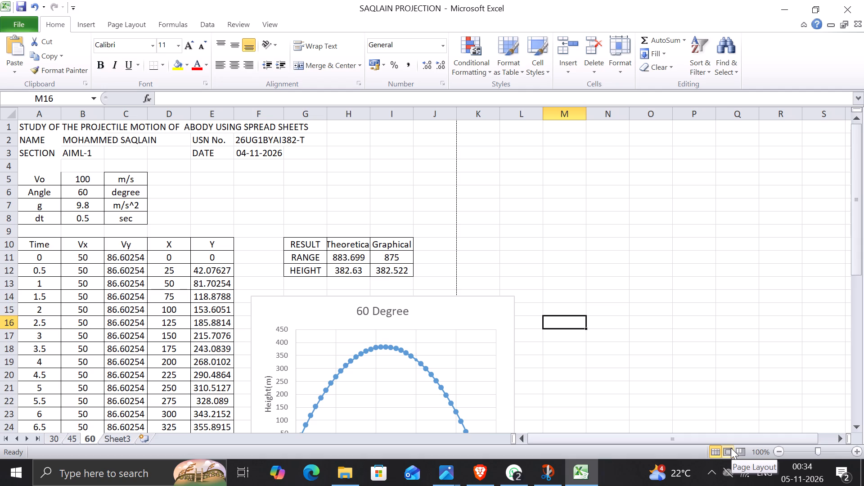
click(731, 448)
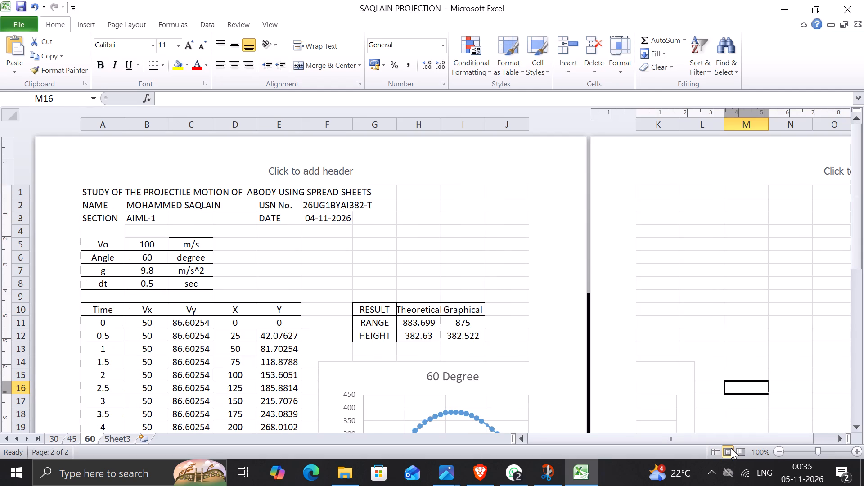
Move the 60 Degree chart up against the data table's Y column and narrow it slightly from its right edge.
key(Down)
key(Down)
key(Down)
key(Down)
key(Down)
key(Down)
key(Down)
key(Down)
key(Down)
key(Down)
key(Down)
key(Down)
key(Down)
key(Down)
key(Down)
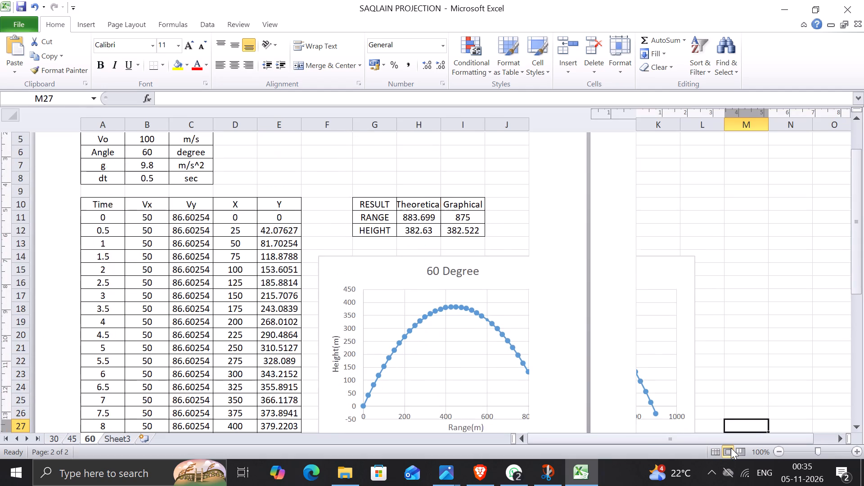
key(Down)
key(Down)
key(Down)
key(Down)
key(Down)
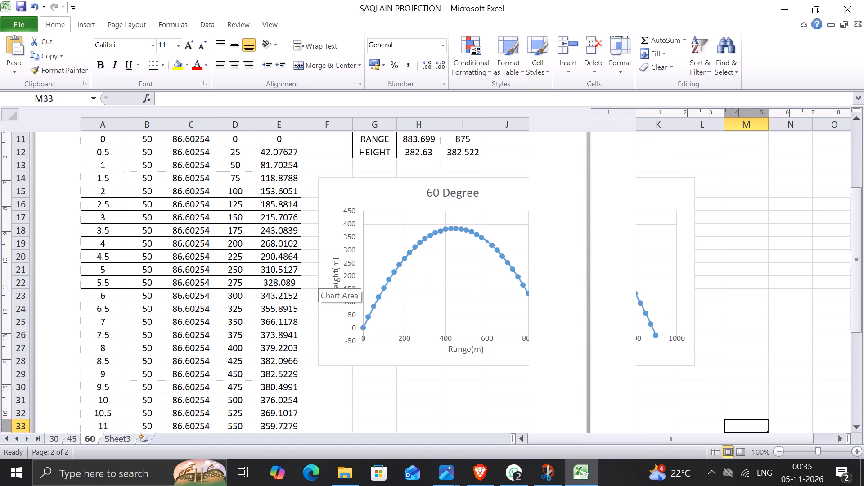
drag(319, 275, 305, 282)
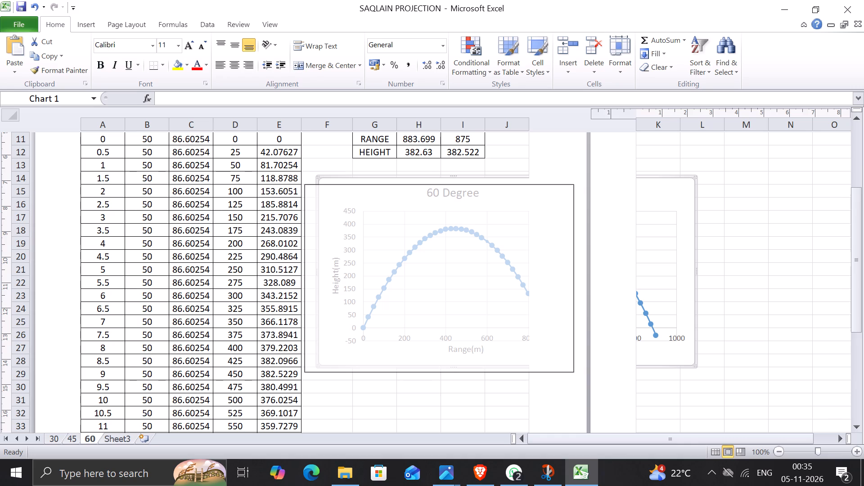
drag(305, 282, 305, 281)
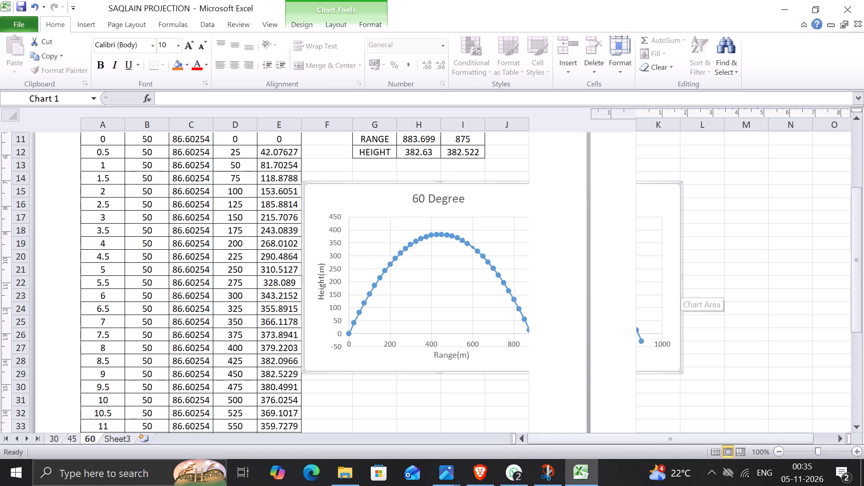
drag(681, 280, 681, 280)
drag(681, 280, 661, 285)
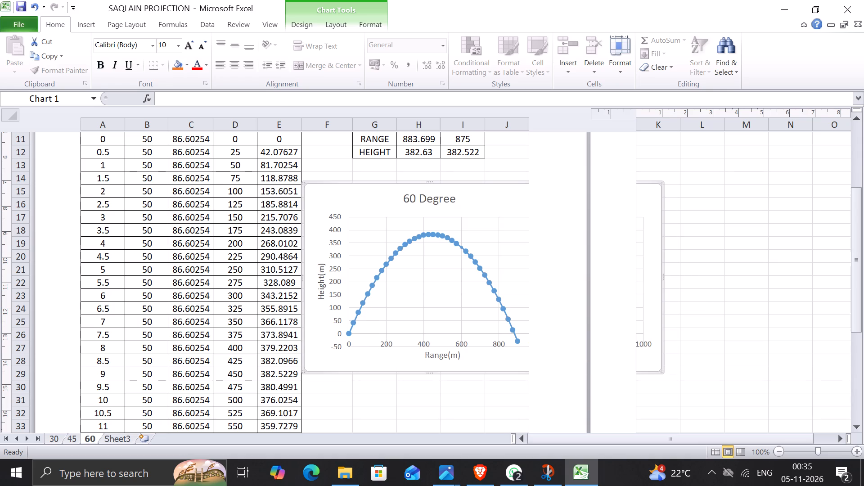
Widen column J of the 60 sheet slightly while keeping it on the first page.
click(513, 130)
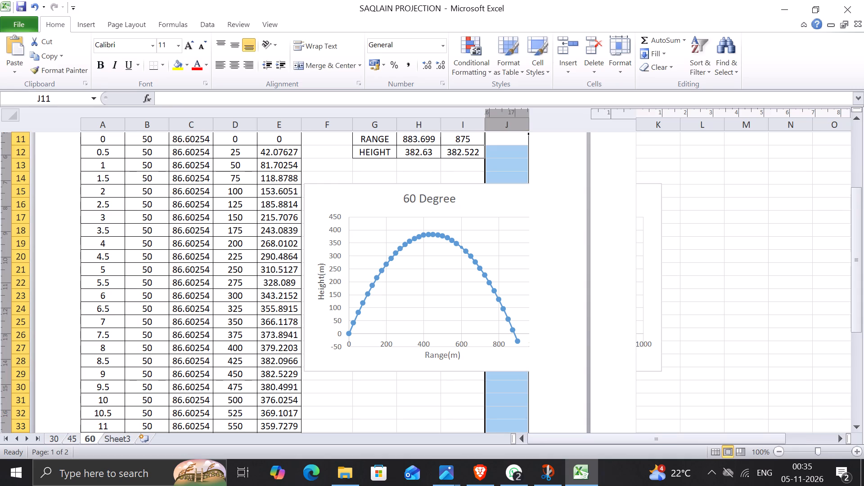
drag(528, 126, 536, 127)
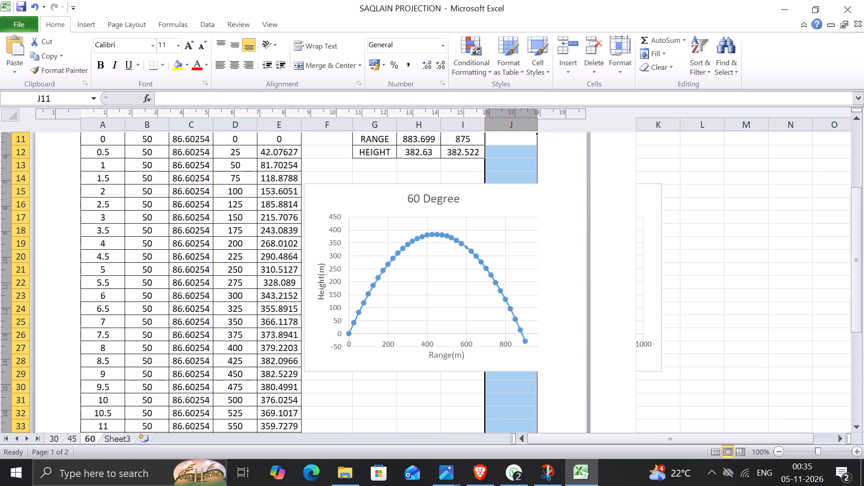
click(536, 128)
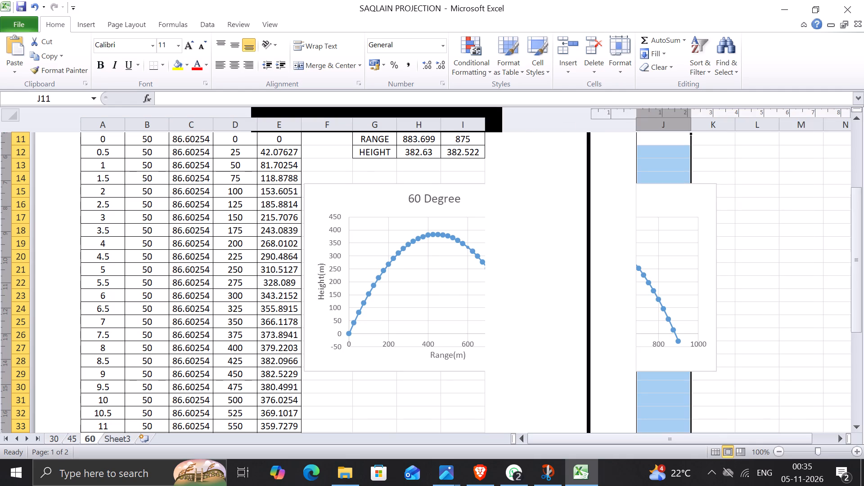
click(693, 127)
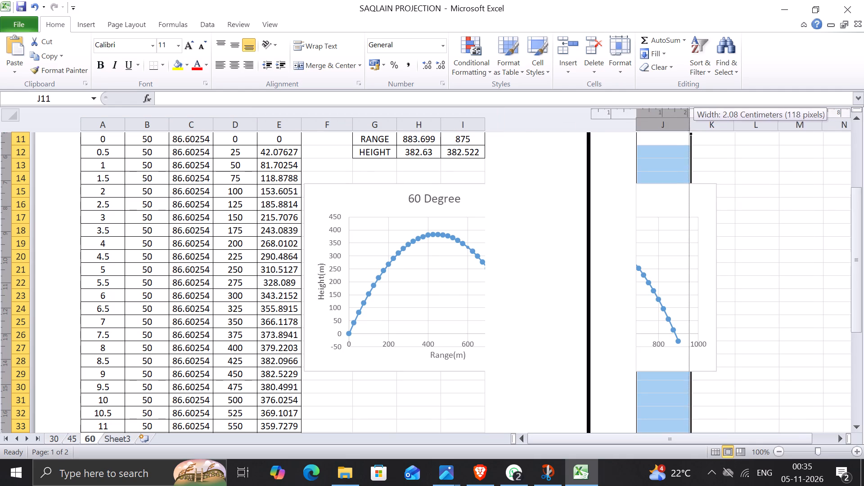
click(691, 127)
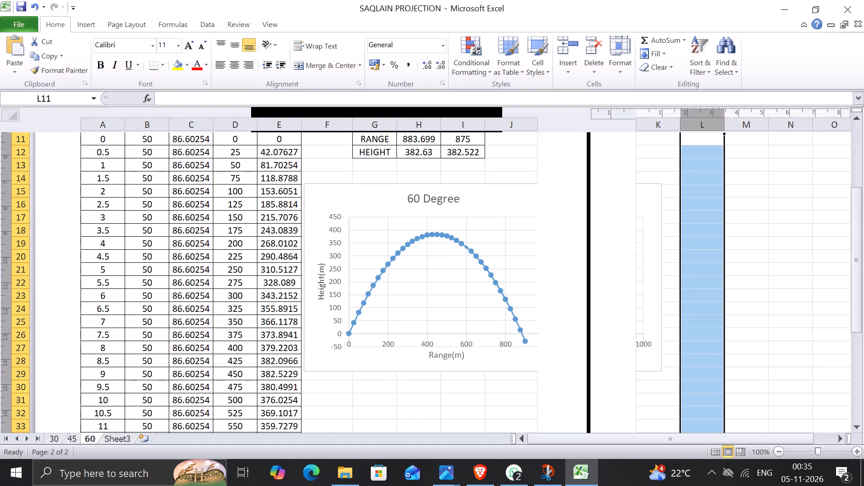
click(526, 122)
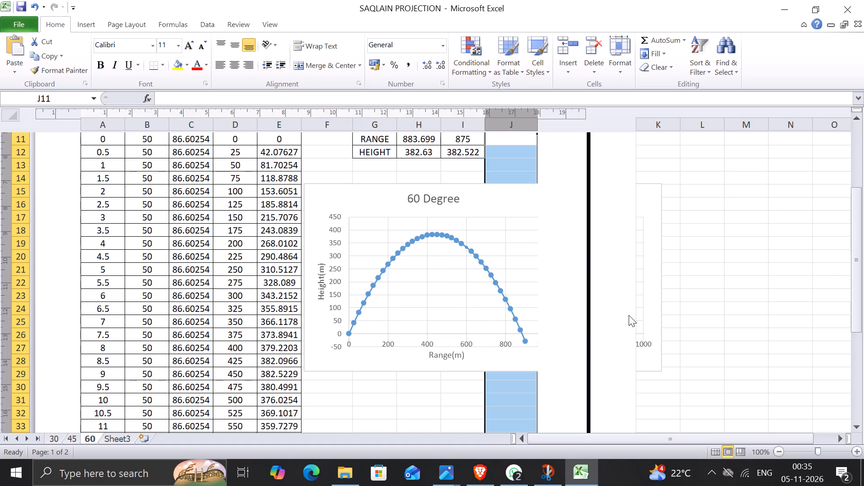
click(671, 274)
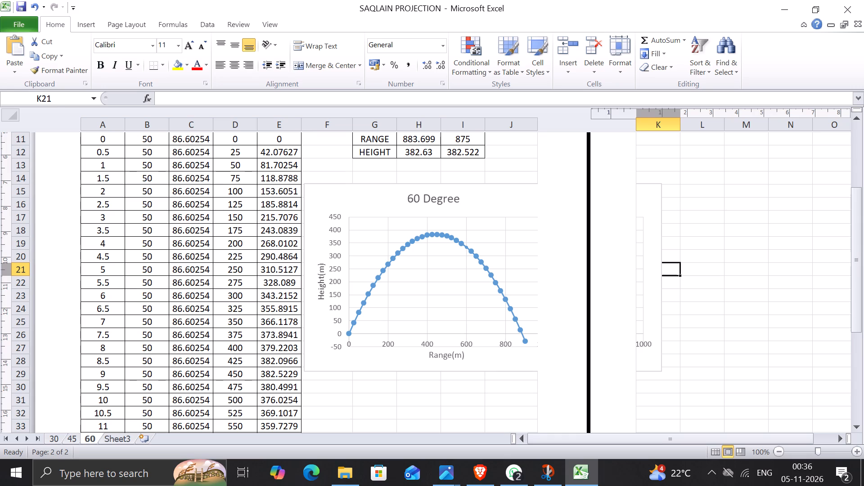
Narrow the 60 Degree chart so it ends within column J on the first page, and extend its bottom edge to row 30.
click(652, 269)
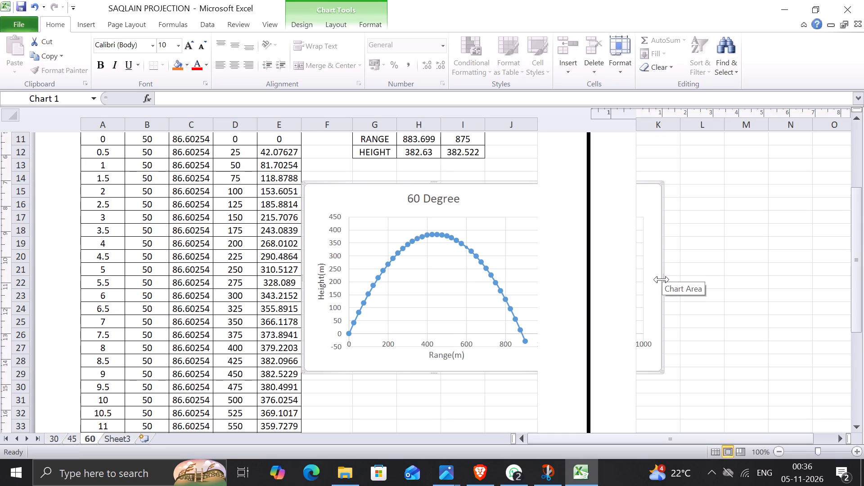
drag(661, 279, 643, 283)
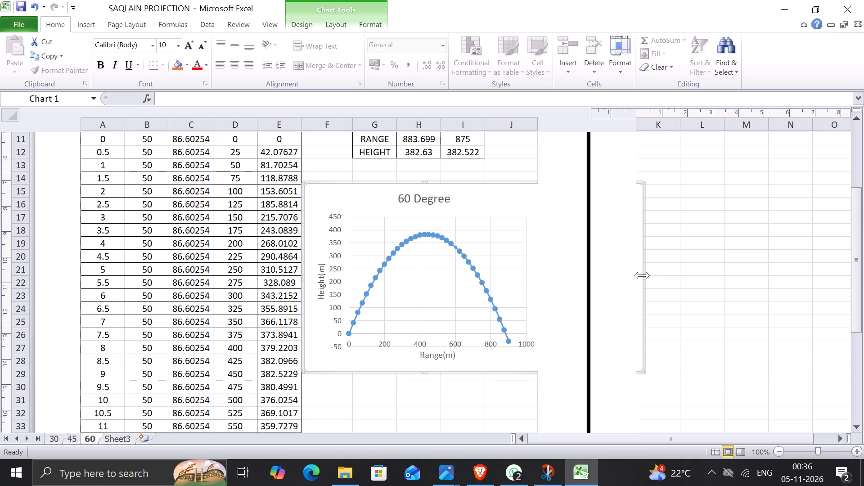
drag(642, 277, 629, 285)
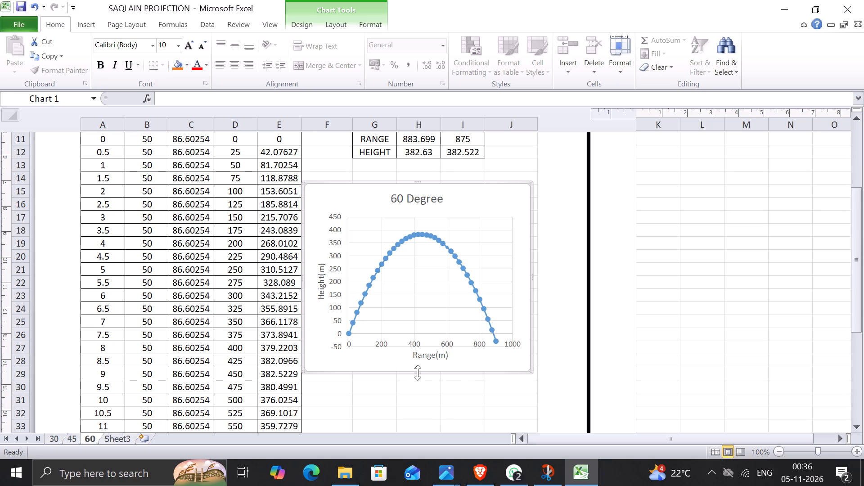
drag(418, 373, 418, 387)
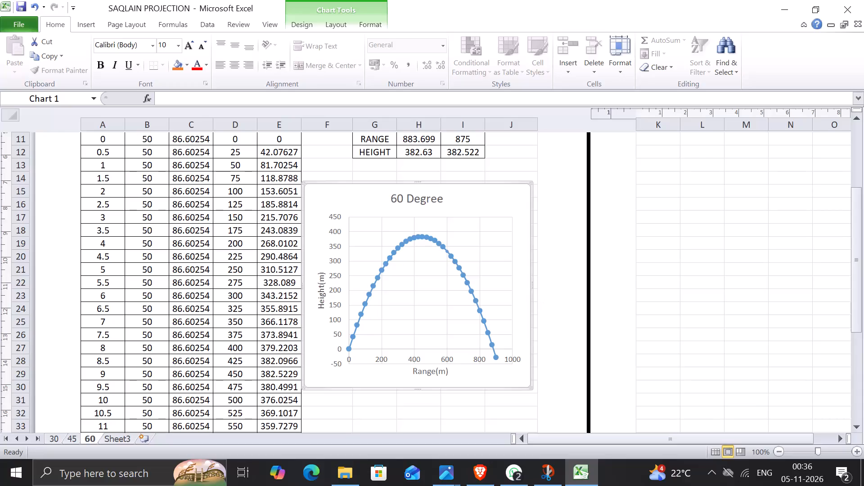
Set the built-in marker size of the 60 Degree chart's data series to 3.
click(478, 326)
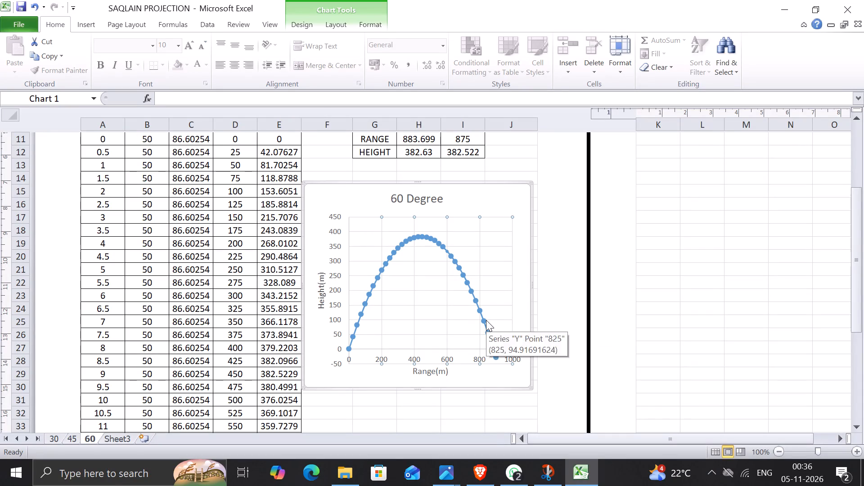
click(486, 320)
click(486, 320)
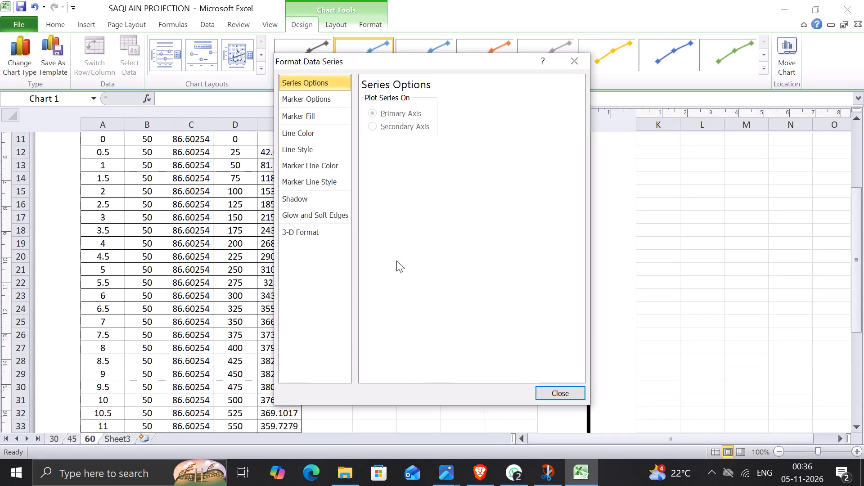
click(329, 101)
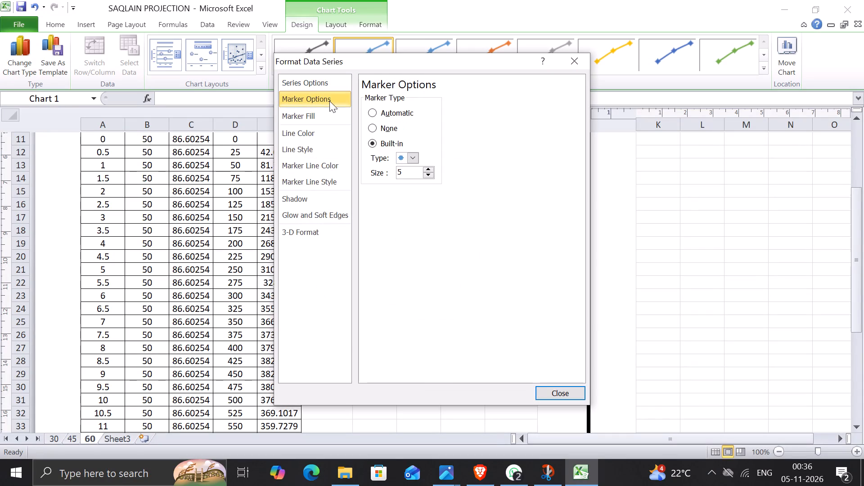
double_click(426, 175)
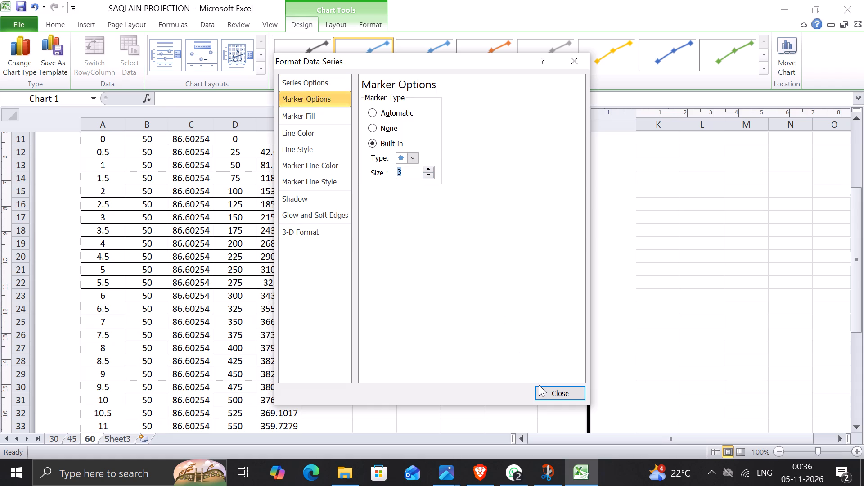
drag(539, 385, 546, 389)
click(546, 389)
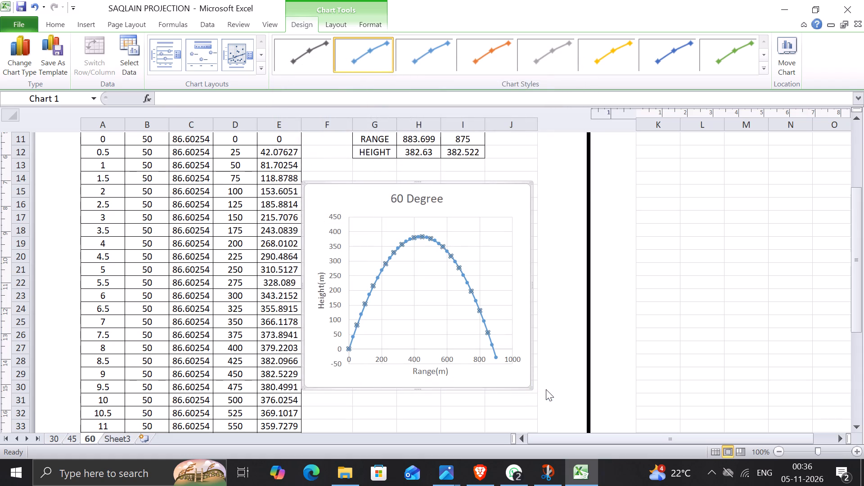
Deselect the 60 Degree chart and review the 60 sheet's layout from the parameter table down to the last data row.
click(438, 416)
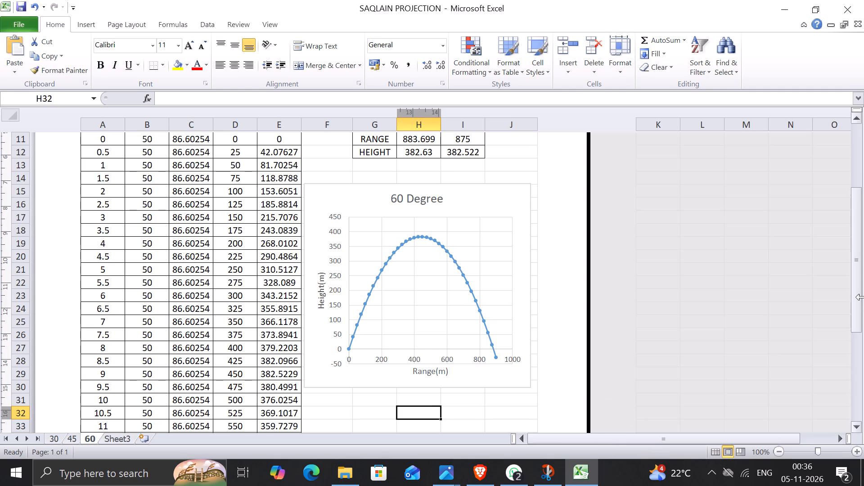
drag(856, 283, 846, 233)
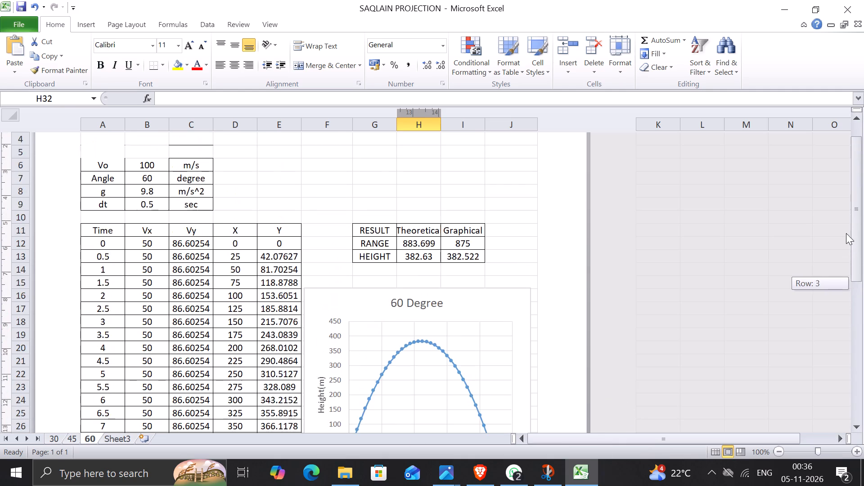
drag(846, 233, 840, 251)
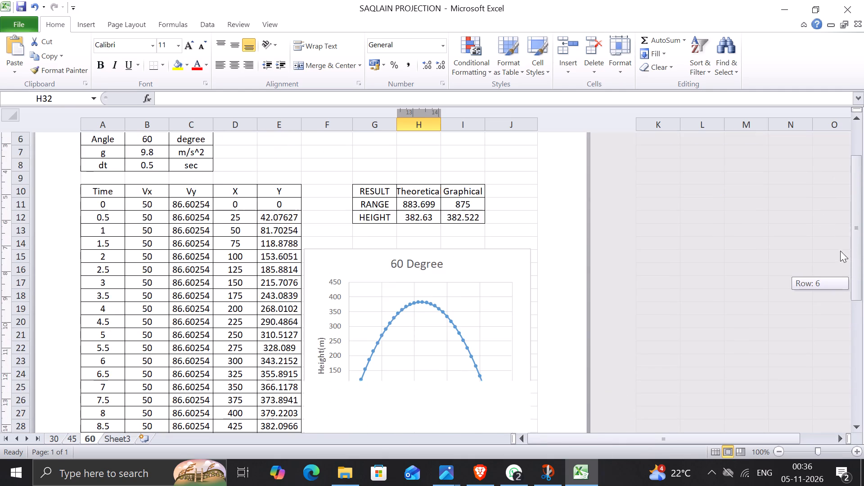
drag(840, 251, 852, 405)
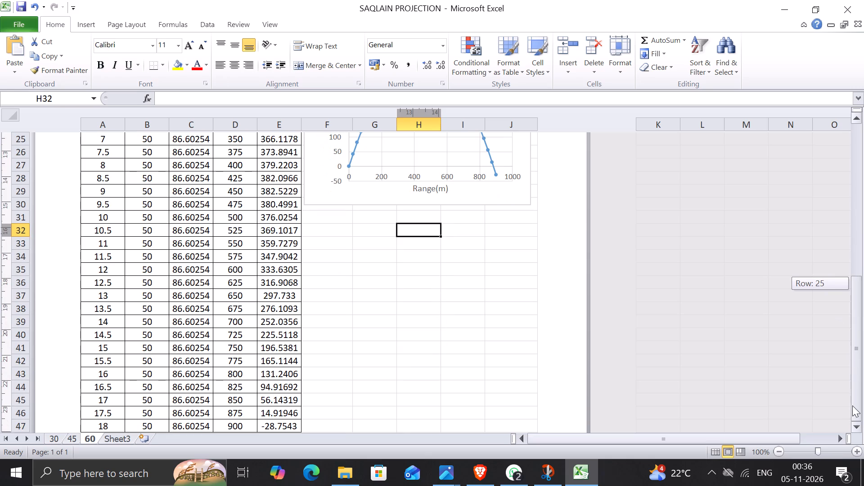
drag(852, 405, 861, 468)
Switch to File Explorer, open the 45 degree PDF from Downloads, review its header, tables and chart layout, and close it.
click(789, 0)
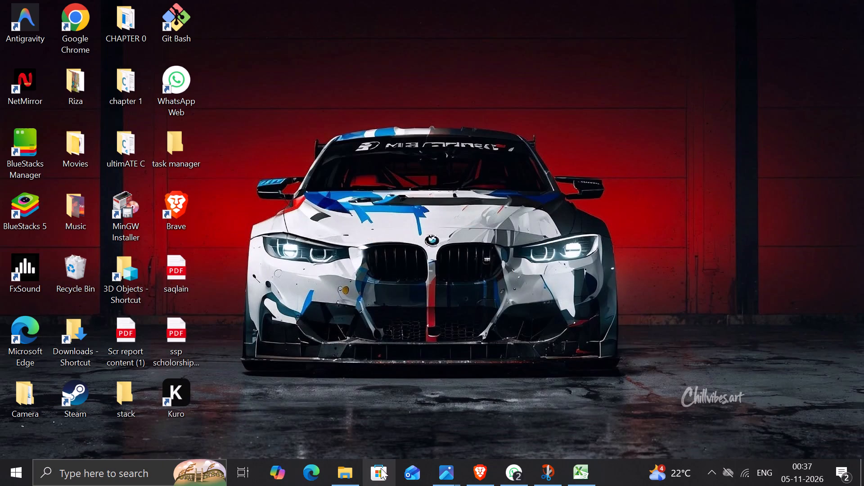
click(348, 473)
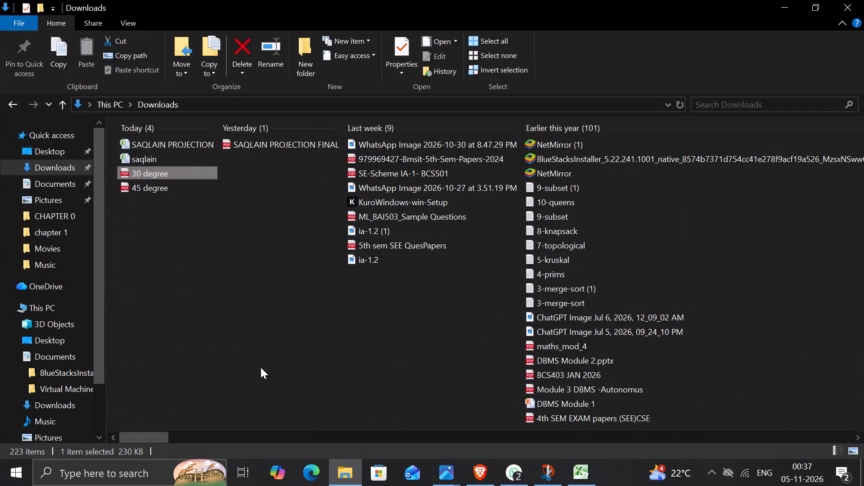
double_click(179, 184)
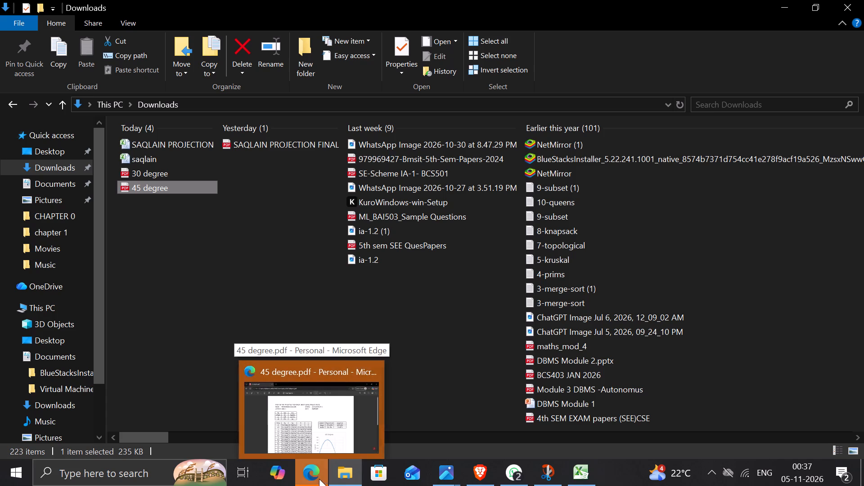
click(309, 435)
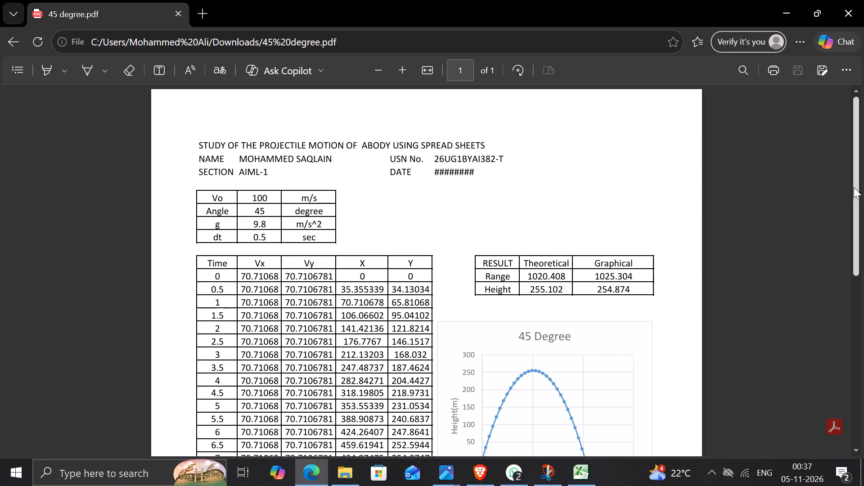
drag(855, 188, 863, 369)
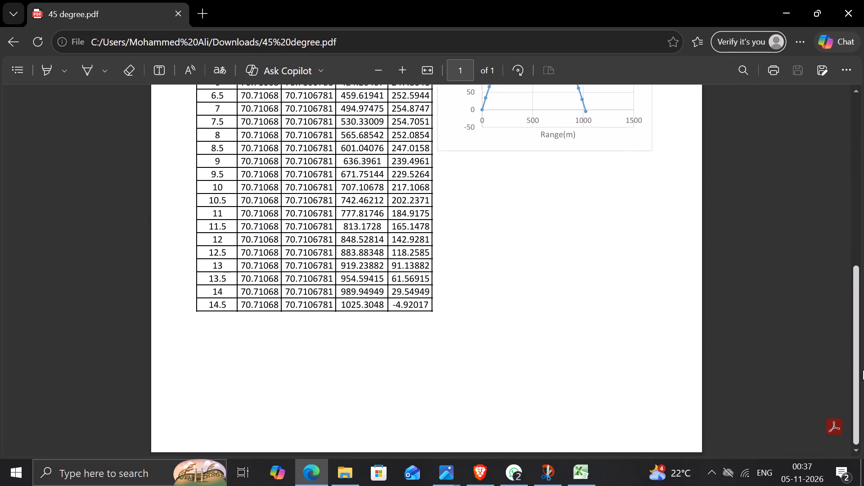
drag(863, 369, 863, 176)
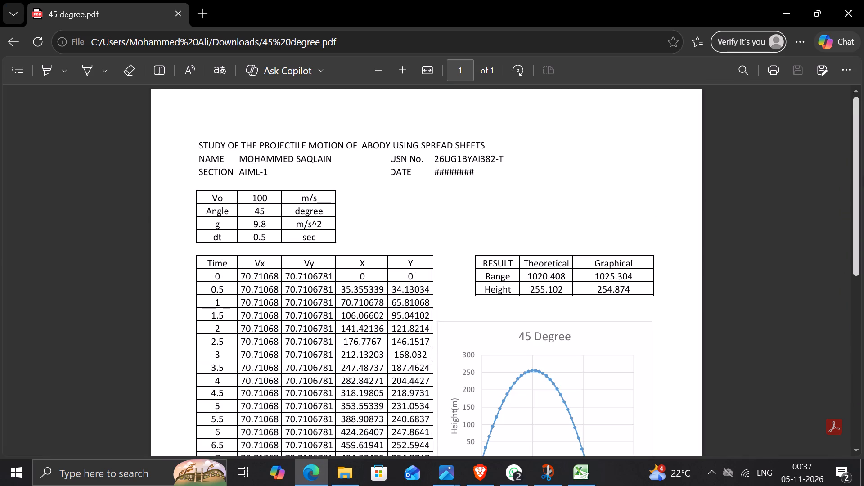
drag(863, 176, 863, 272)
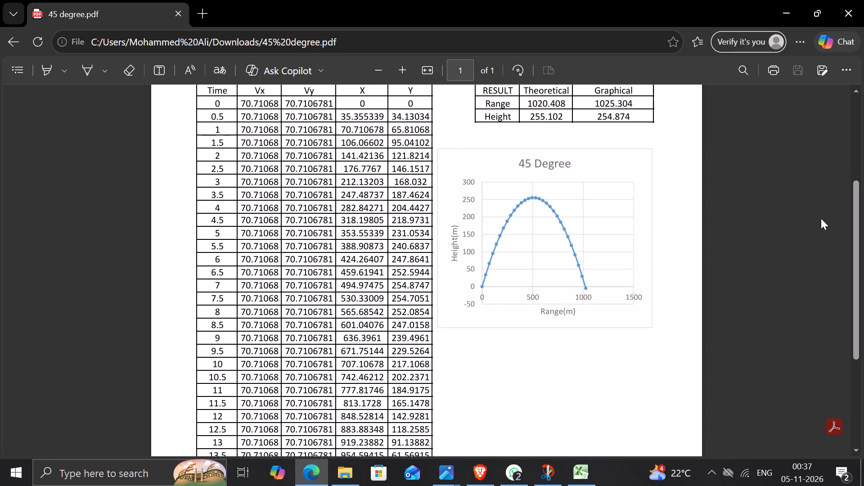
click(846, 23)
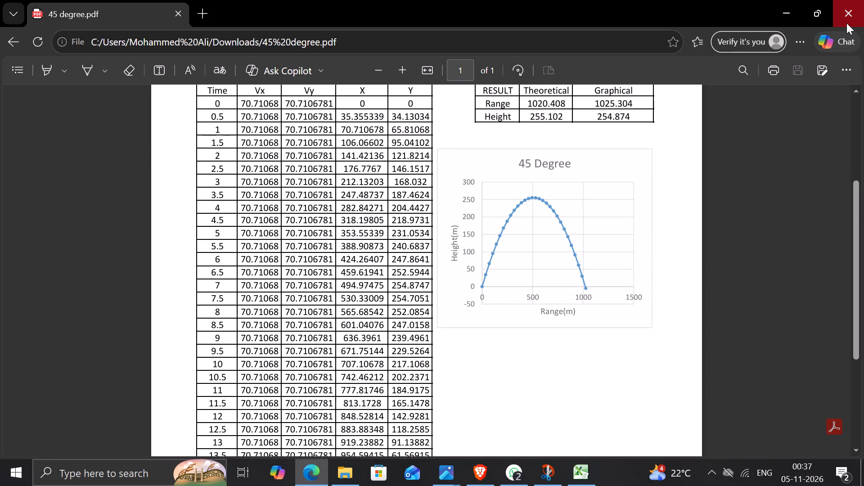
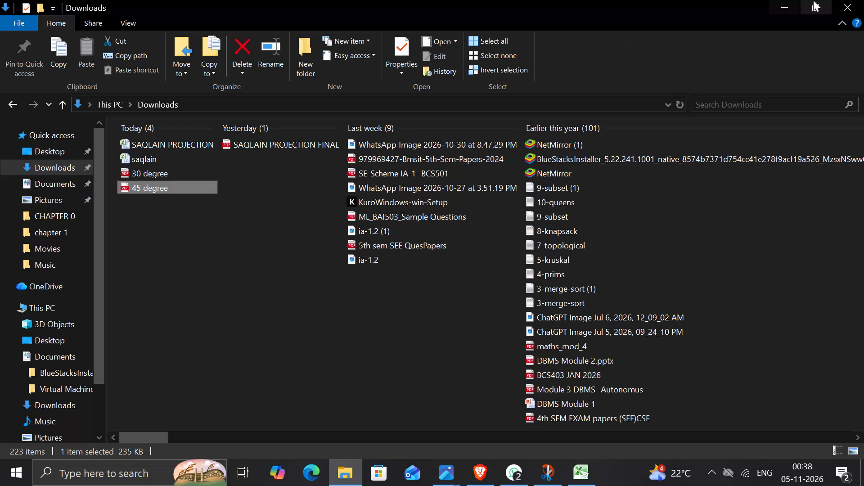
Switch back to Excel and publish the 60 sheet to Downloads as a standard-quality PDF named 60 degree.
click(789, 9)
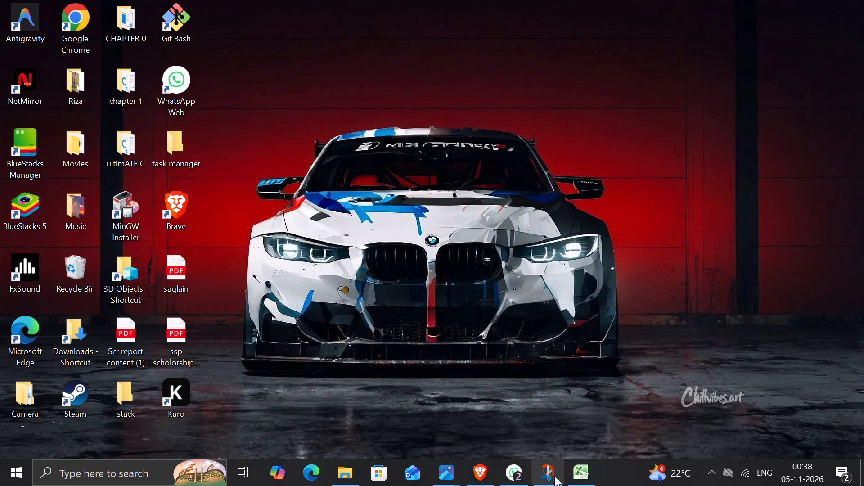
click(576, 481)
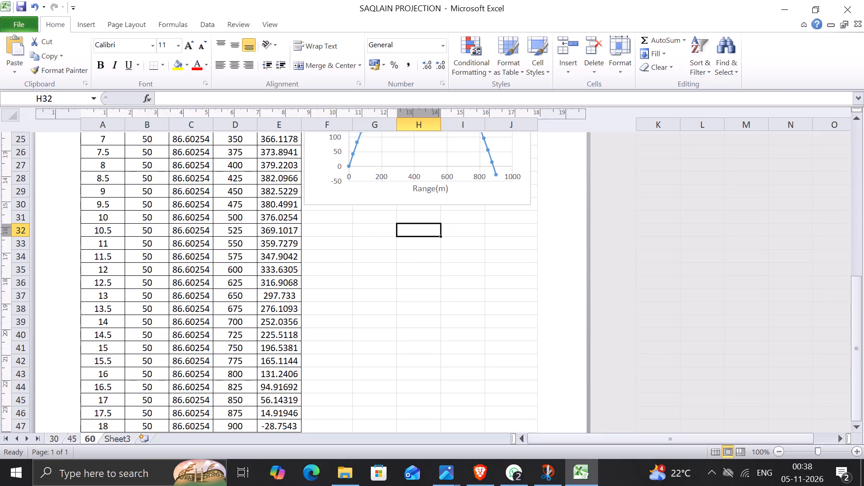
click(14, 17)
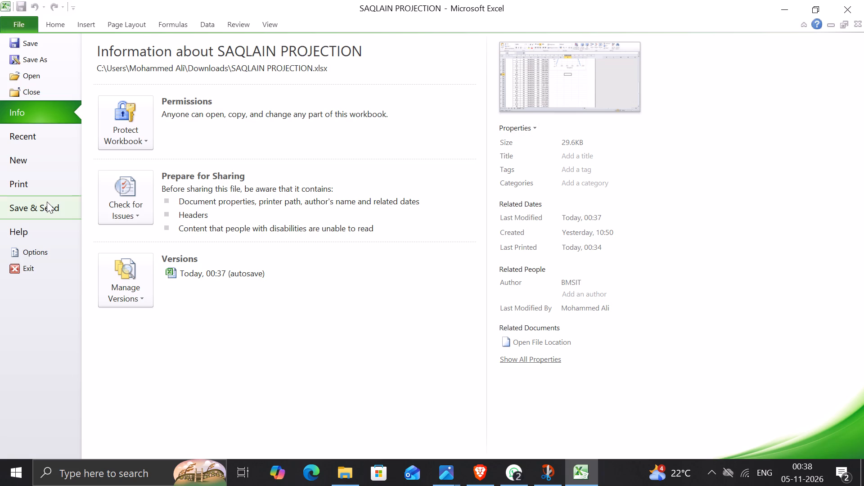
click(47, 202)
click(219, 234)
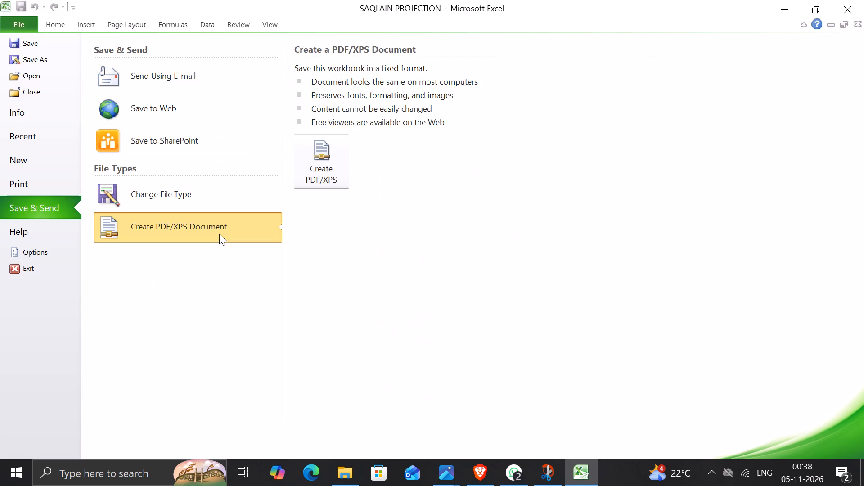
click(336, 162)
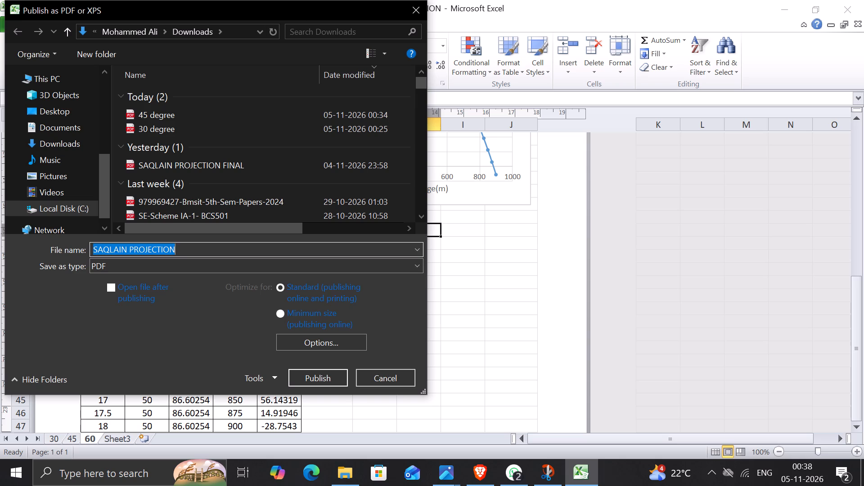
text(60)
key(space)
text(degrr)
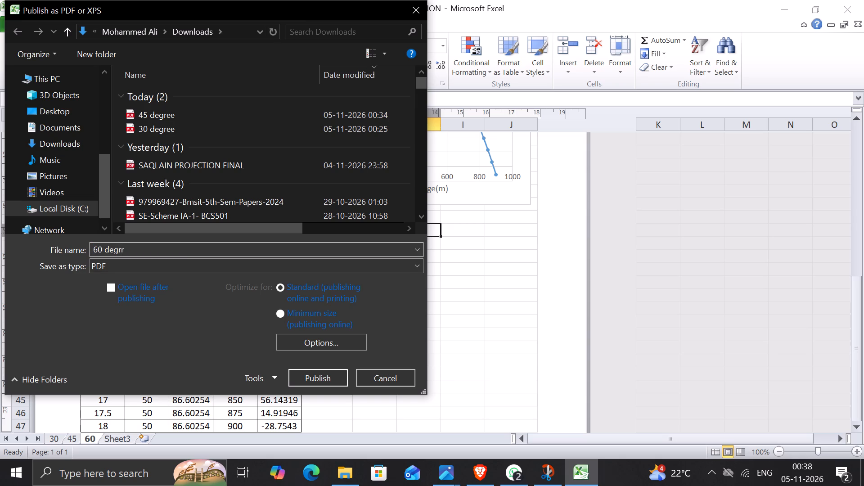
key(BackSpace)
text(ee)
click(329, 374)
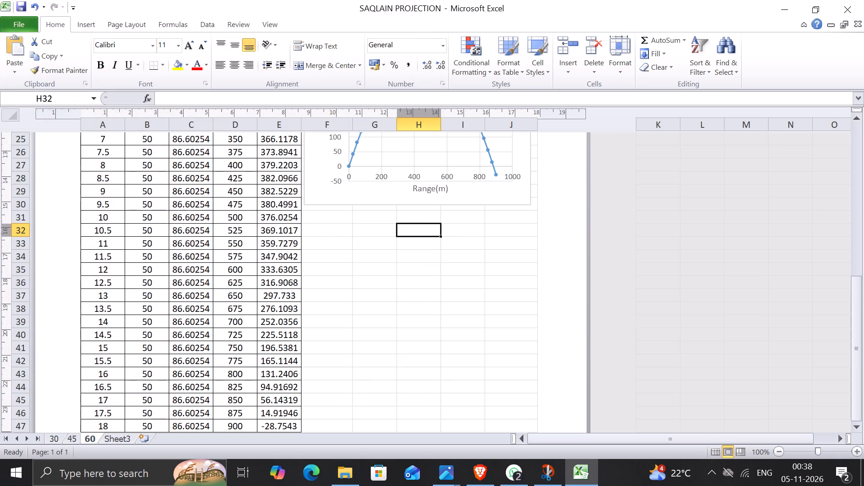
Save the projection workbook from the 60, 45 and 30 sheets, and close it along with the protected-view workbook.
key(ctrl+s)
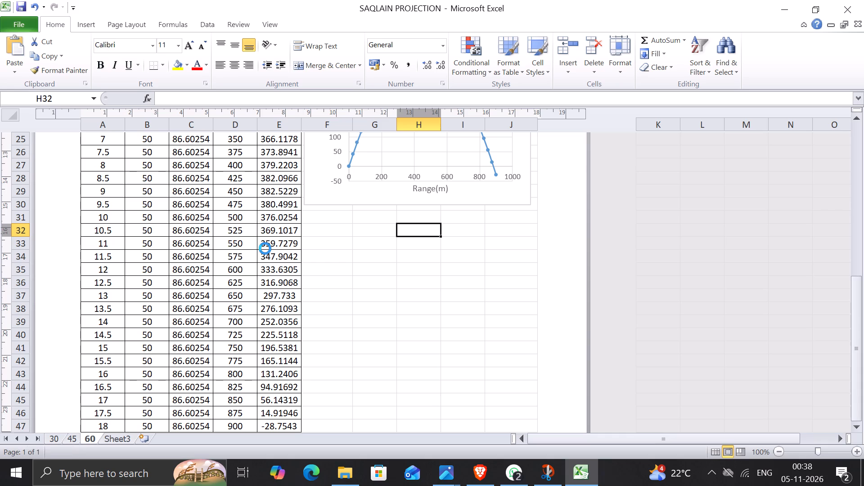
click(72, 442)
key(ctrl+s)
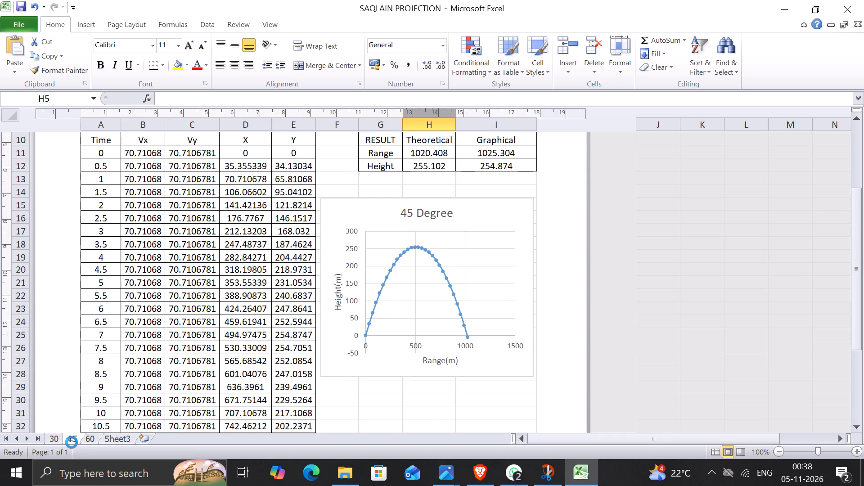
click(48, 439)
key(ctrl+s)
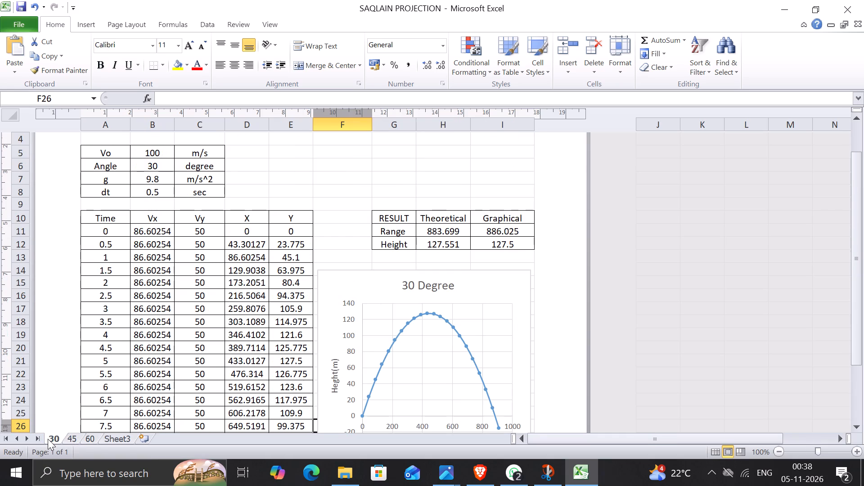
click(841, 2)
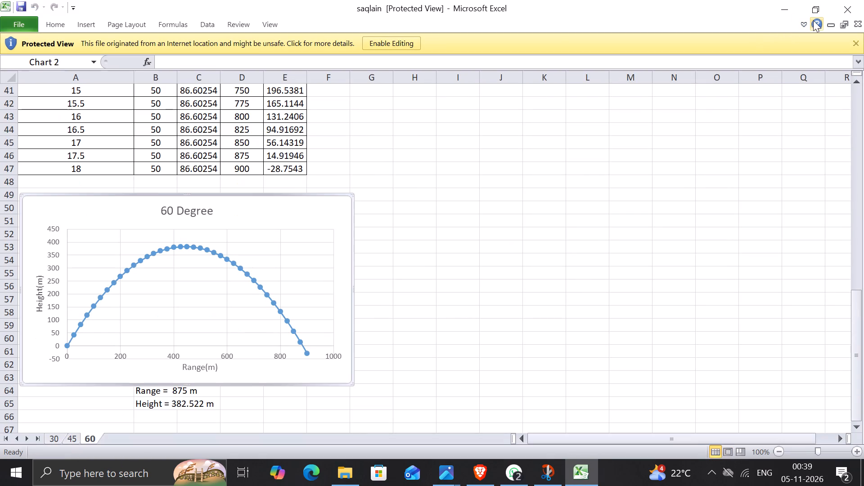
click(842, 0)
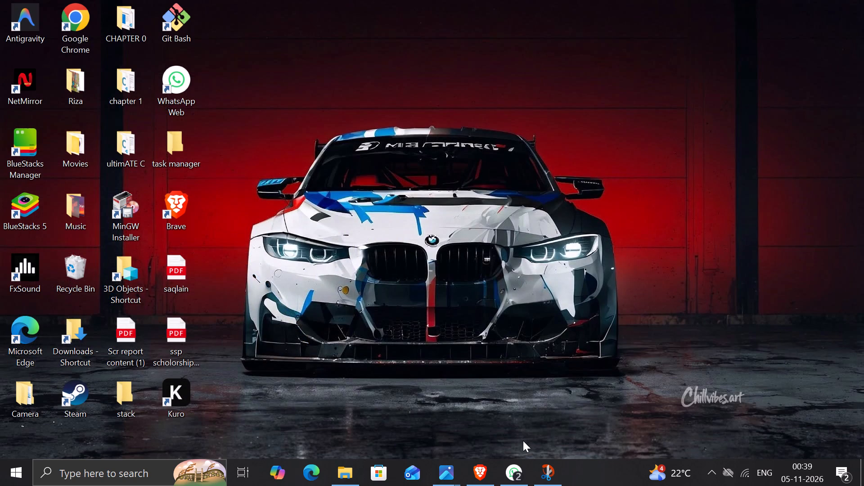
Switch to File Explorer and open the 60 degree PDF from Downloads to check its layout.
click(336, 475)
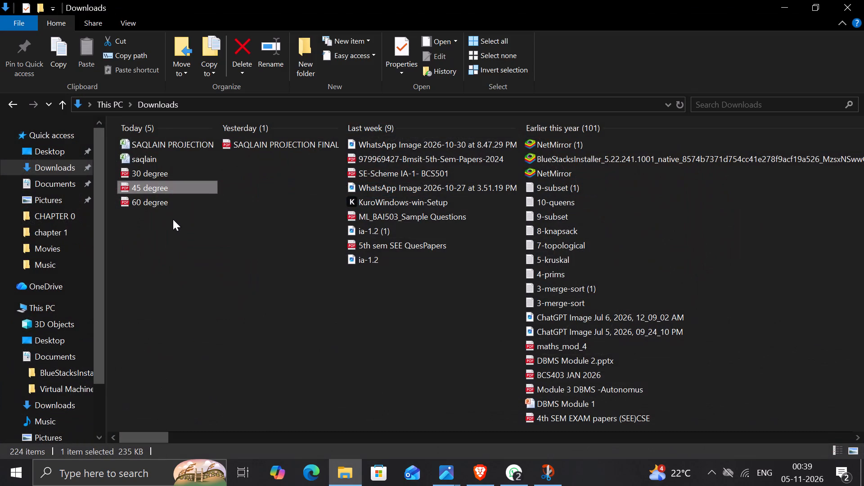
double_click(173, 210)
double_click(173, 207)
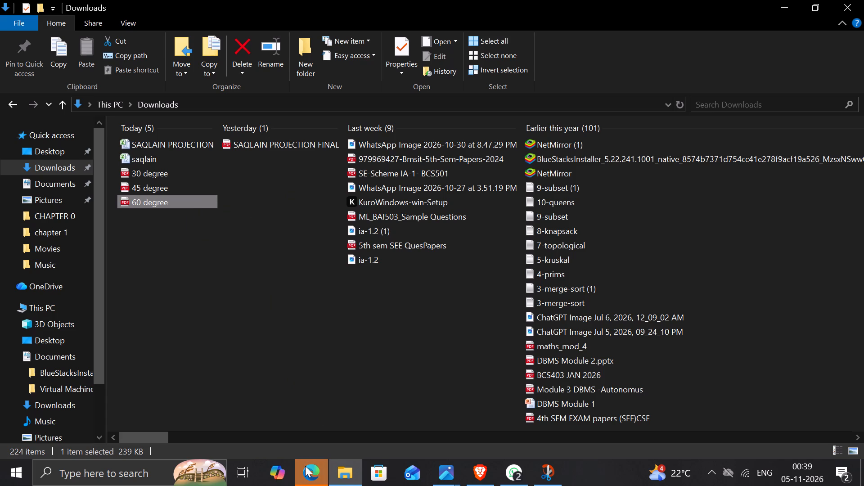
Switch to Edge, review the 60 degree PDF's results, chart and trajectory table down to the page end, and close it.
click(303, 438)
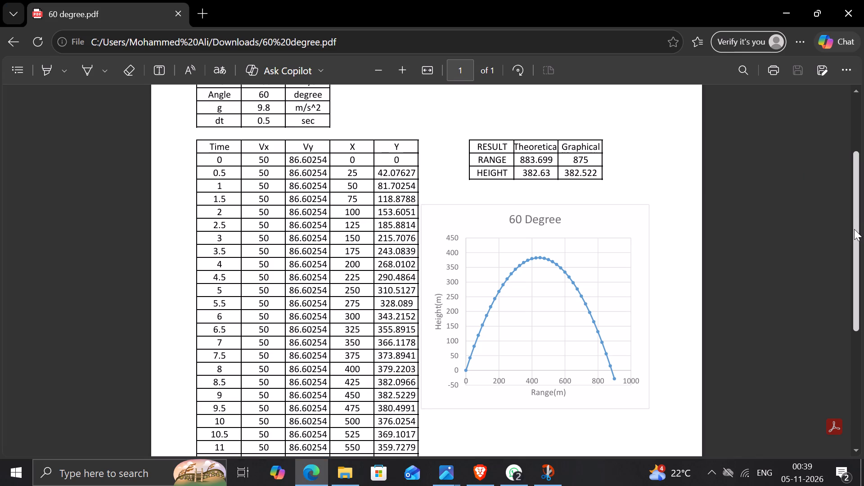
drag(854, 229, 843, 356)
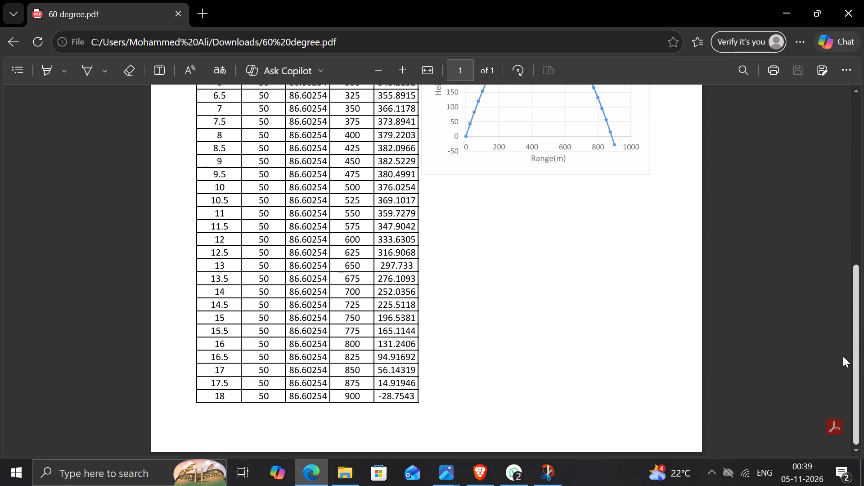
drag(843, 356, 841, 360)
click(850, 0)
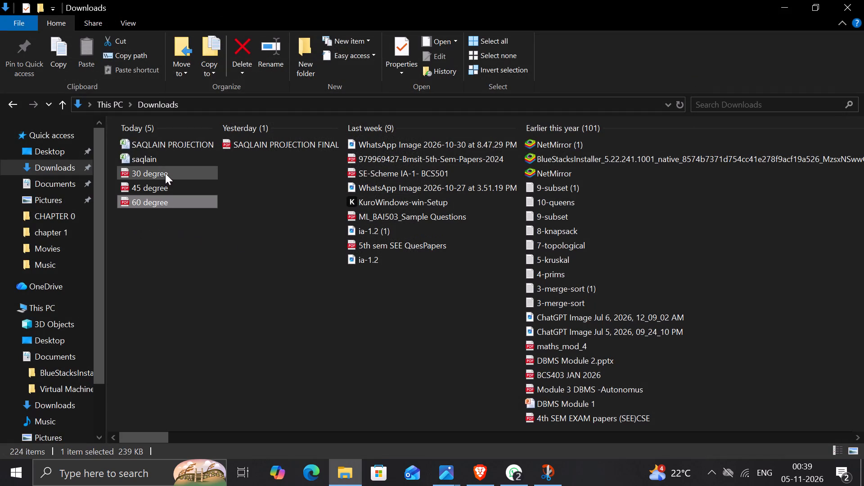
Select the 30 degree PDF in Downloads and bring up its file options.
click(165, 173)
right_click(165, 173)
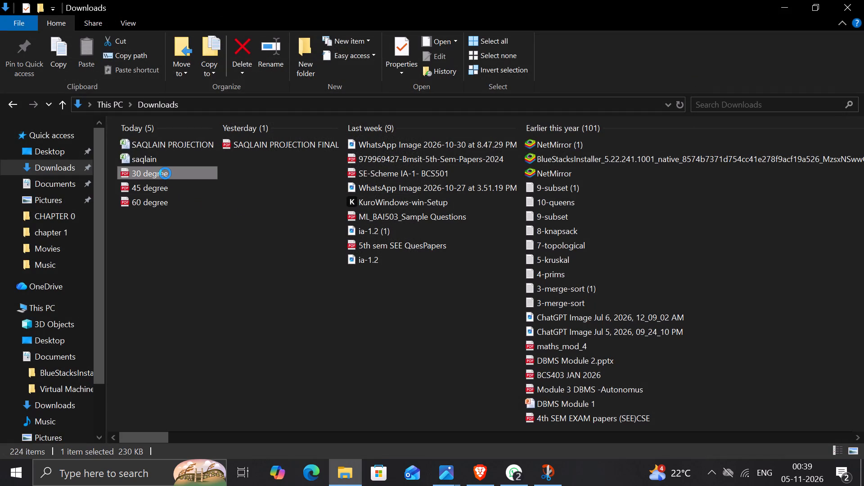
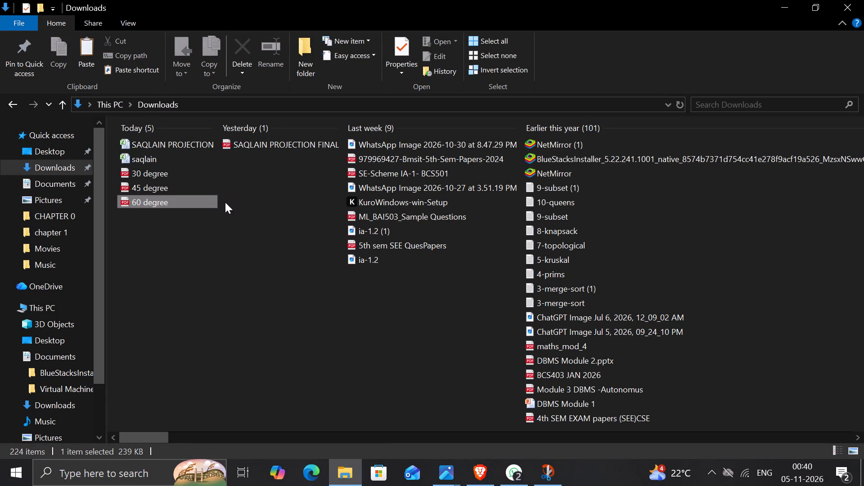
Bring up the available file actions for the 60 degree PDF in Downloads.
right_click(194, 208)
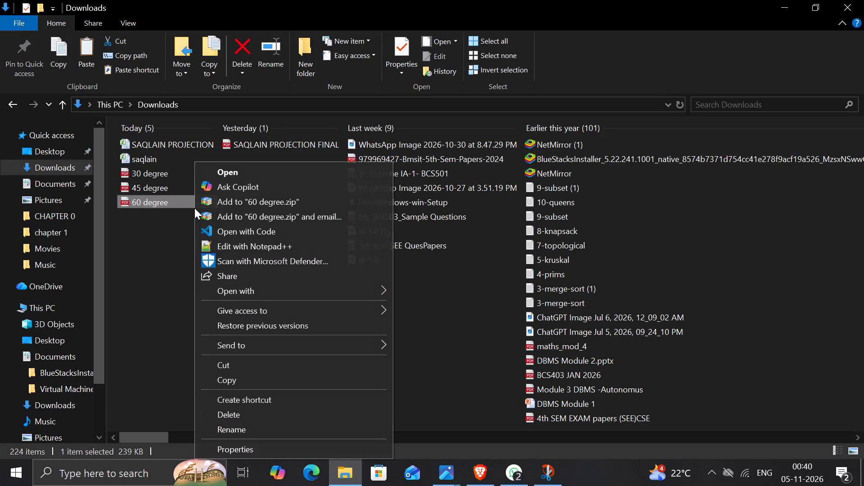
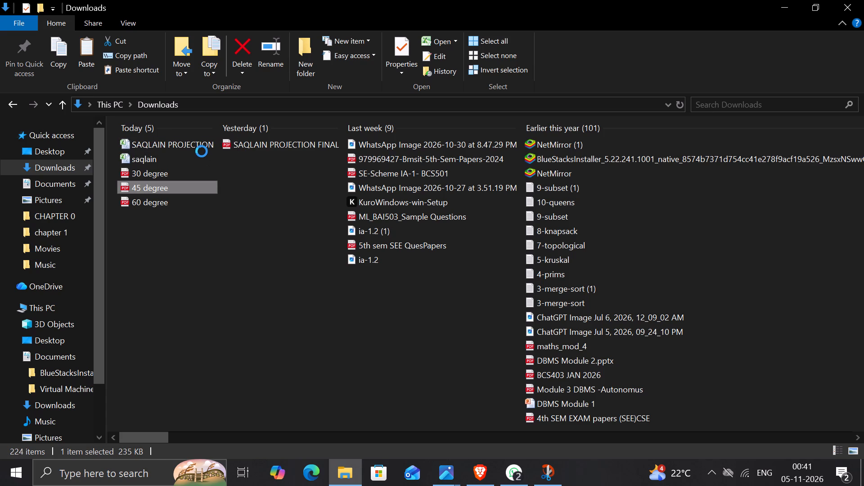
Reopen the SAQLAIN PROJECTION workbook from the Downloads folder.
double_click(200, 144)
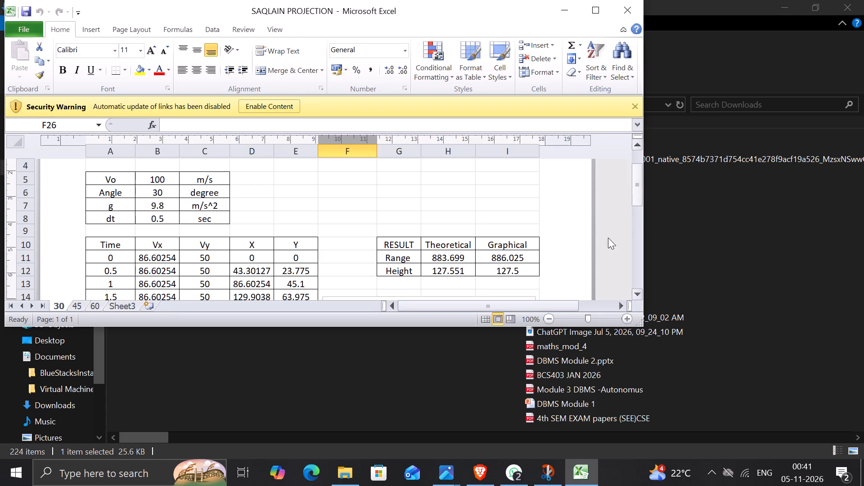
Maximize the reopened projection workbook's window and switch from the 30 sheet to Sheet3 to view its contents.
click(604, 9)
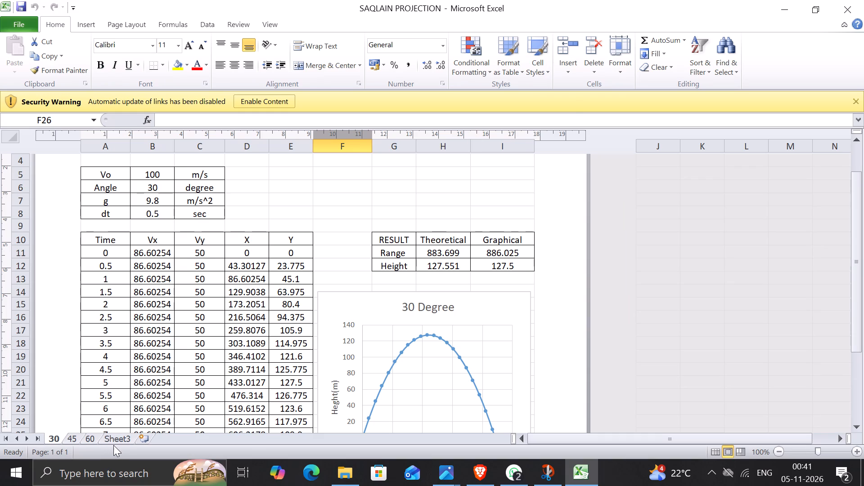
click(119, 435)
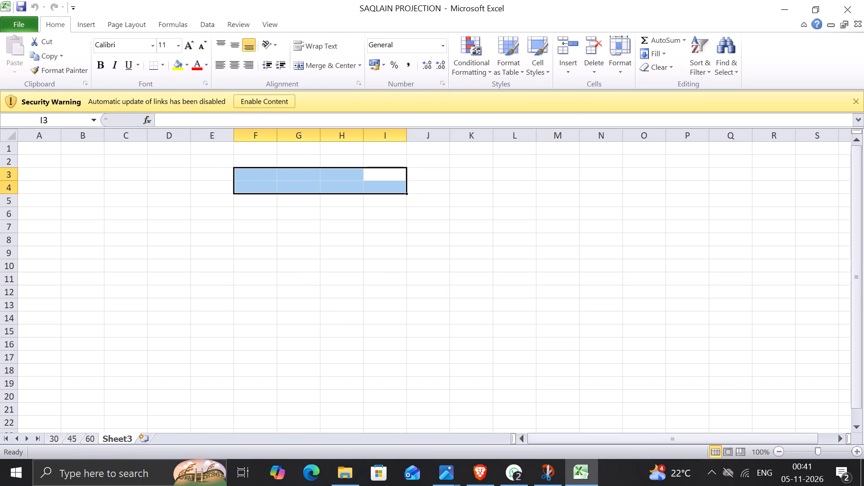
Delete the blank Sheet3 from the SAQLAIN PROJECTION workbook and save the workbook.
right_click(116, 439)
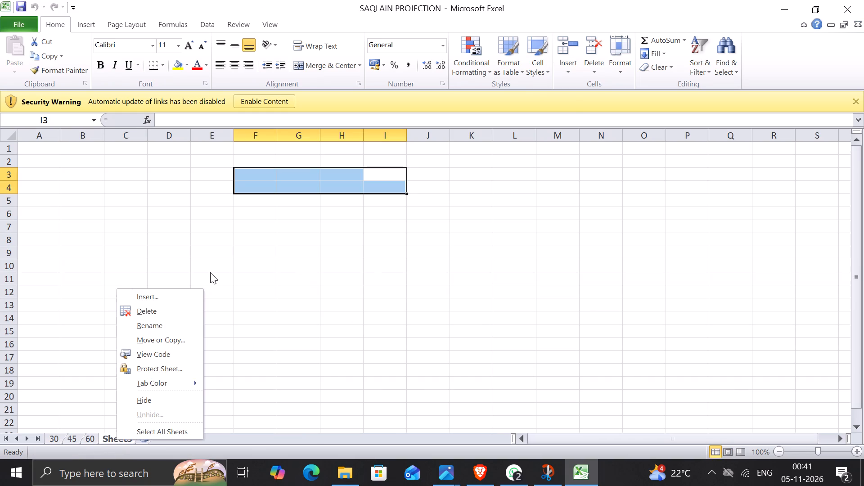
click(183, 310)
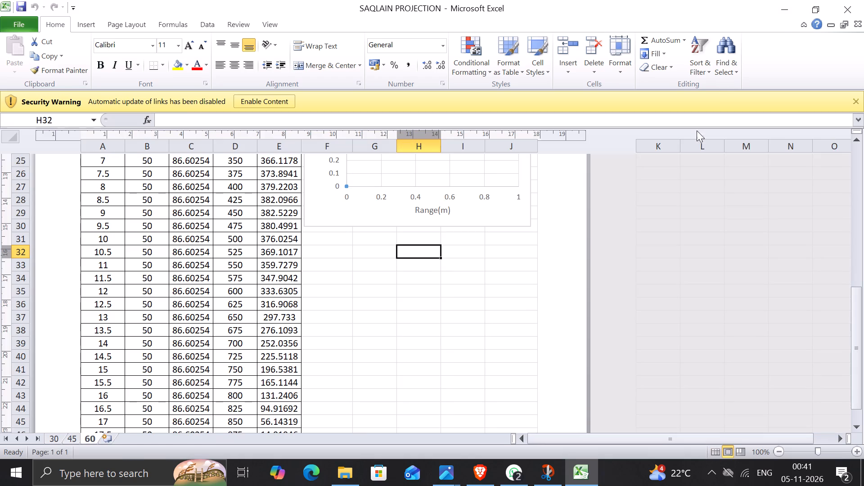
key(ctrl+s)
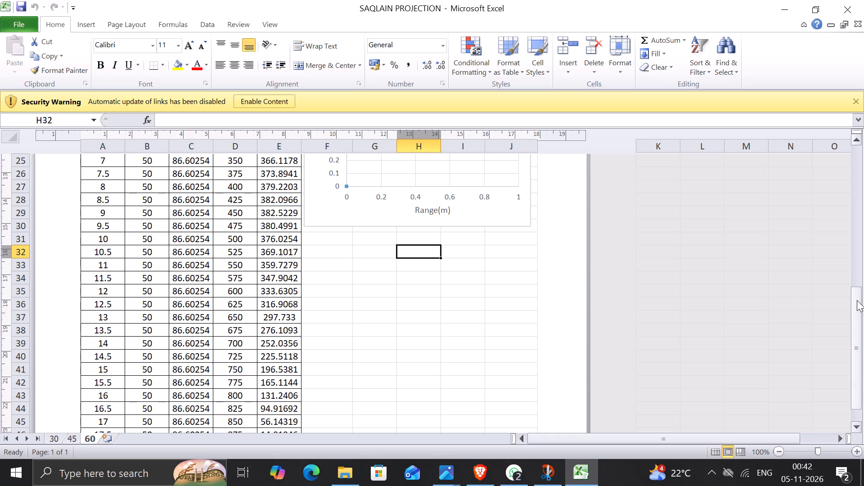
Check the 60 Degree chart on the 60 sheet, close the workbook, and minimize the Downloads window.
drag(858, 300, 849, 223)
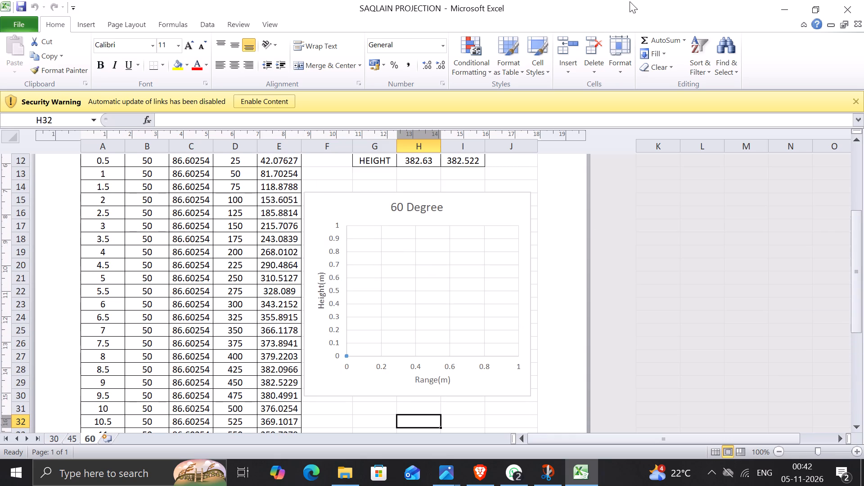
click(863, 3)
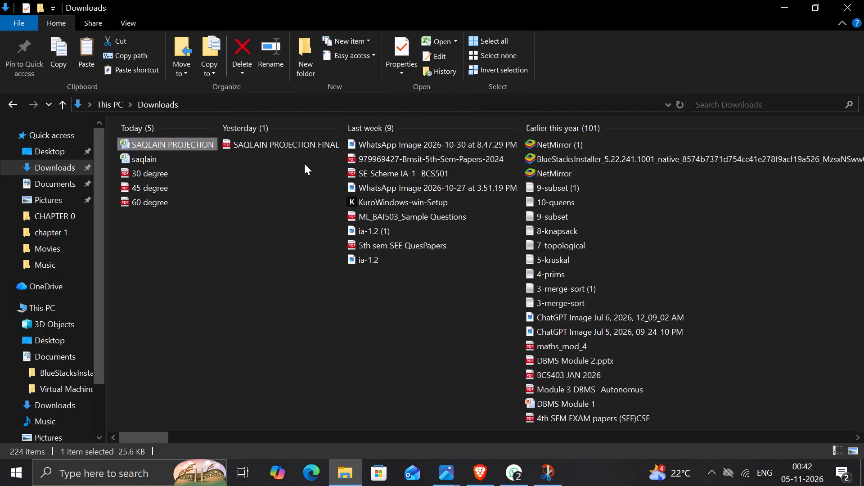
click(780, 9)
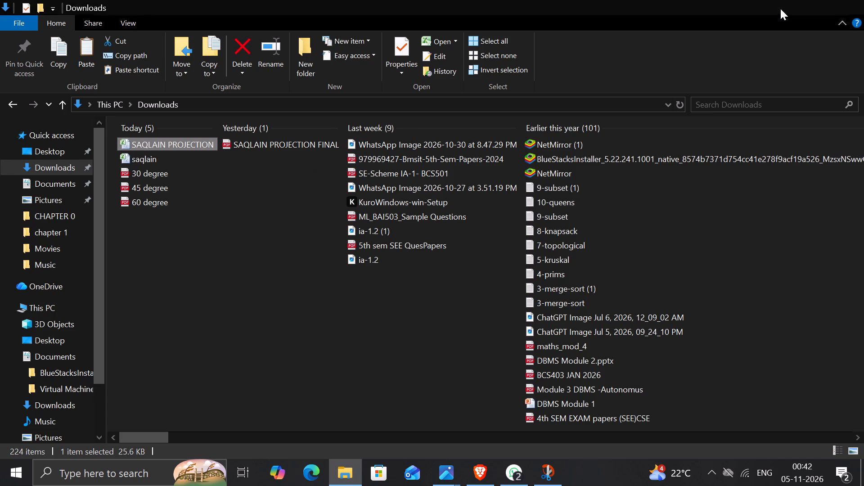